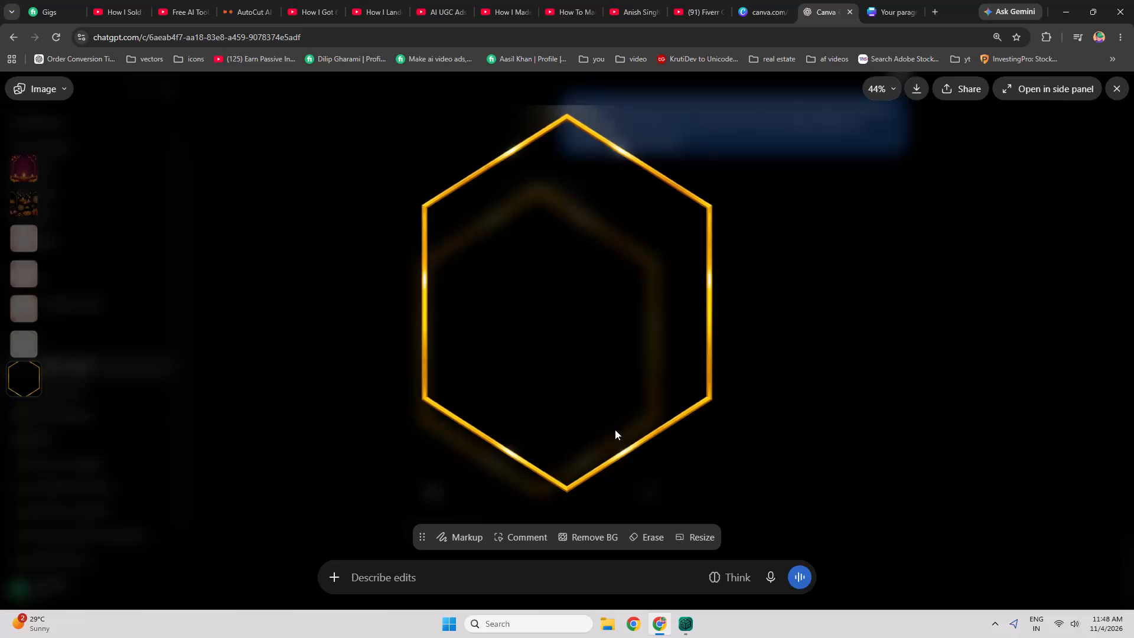
Copy the background-free golden hexagon frame image from the chat and paste it onto page 2 of the Canva design.
left_click(894, 419)
right_click(588, 287)
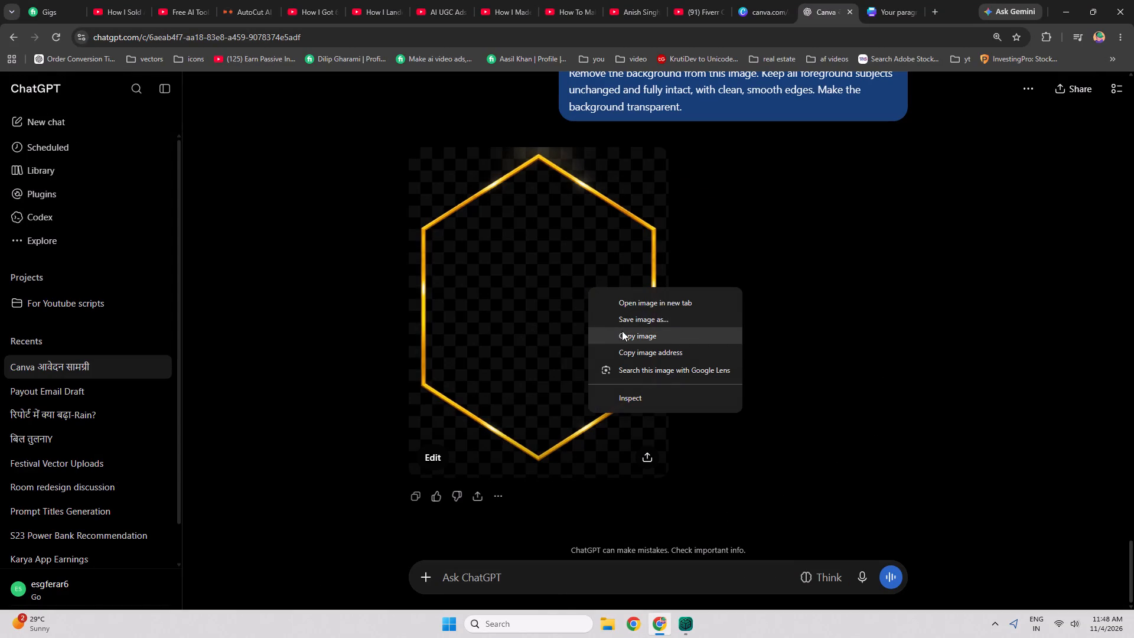
left_click(623, 332)
left_click(893, 0)
key("ctrl+v")
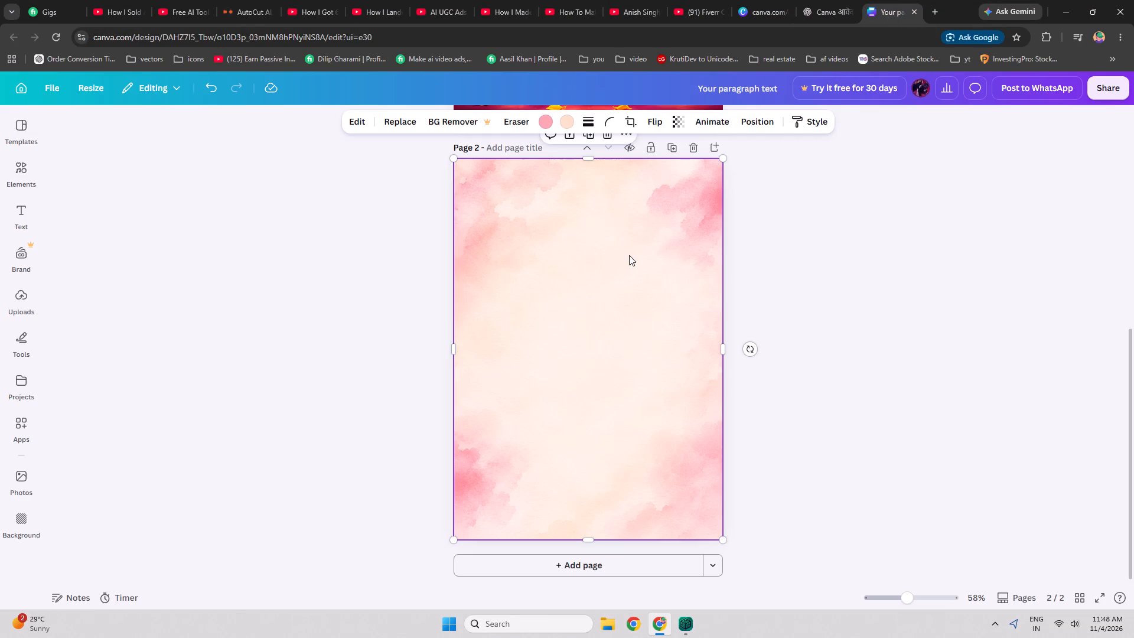
left_click(840, 318)
scroll(608, 297, "up", 3)
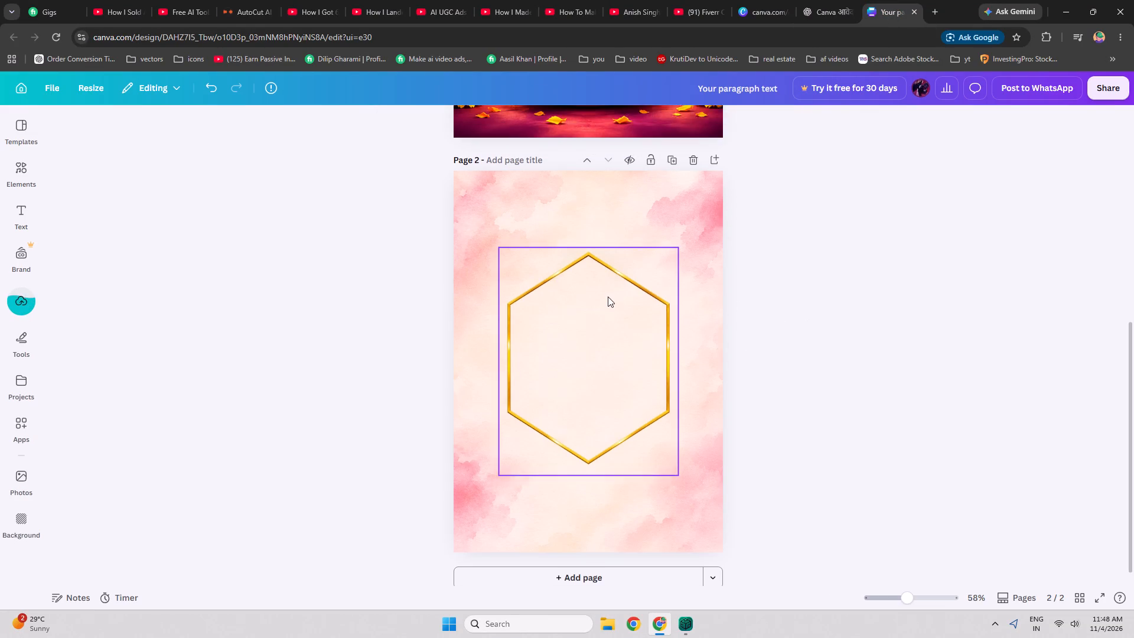
scroll(608, 297, "down", 2)
Stretch the golden hexagon frame to the full page width and nearly the full page height.
left_click(612, 319)
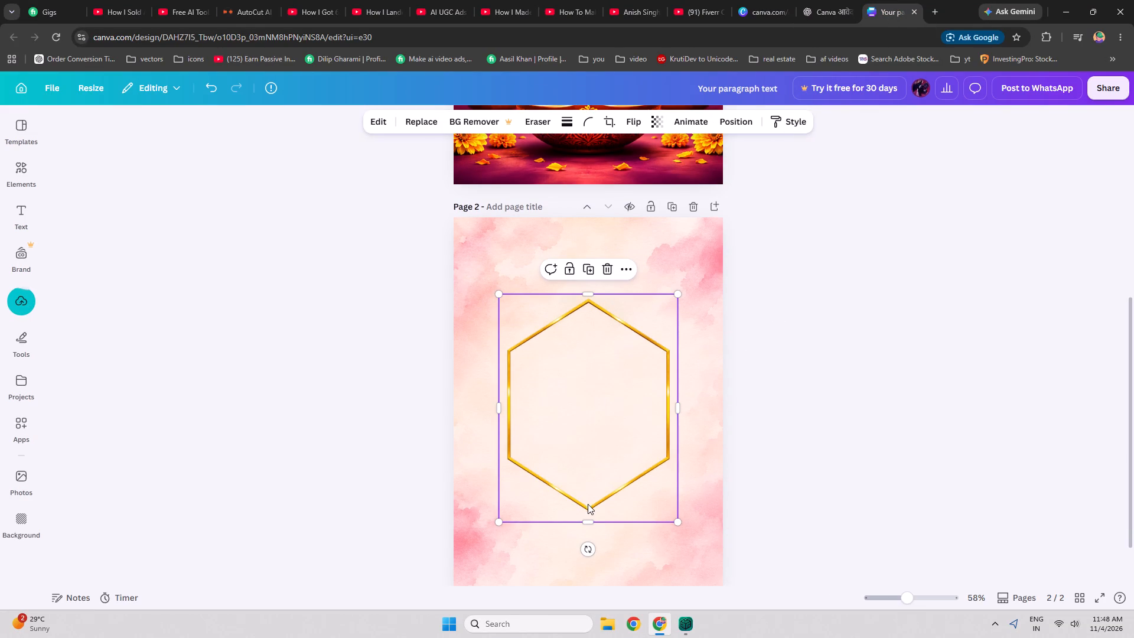
left_click_drag(588, 523, 595, 517, "alt+shift")
left_click_drag(679, 411, 747, 411)
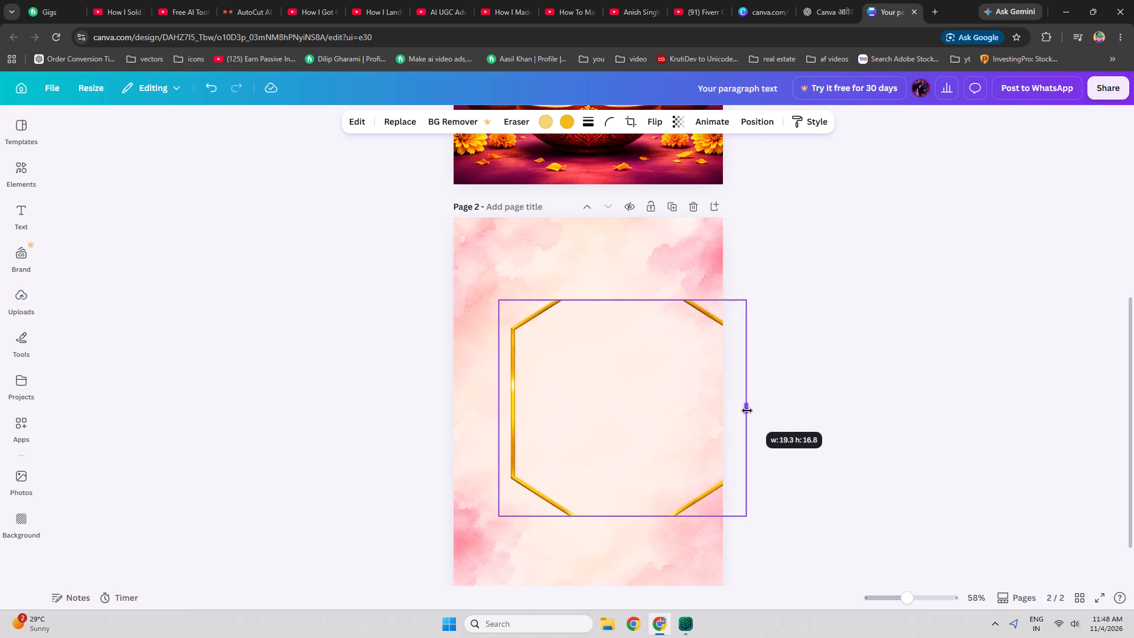
left_click_drag(747, 411, 724, 411)
left_click_drag(500, 411, 456, 412)
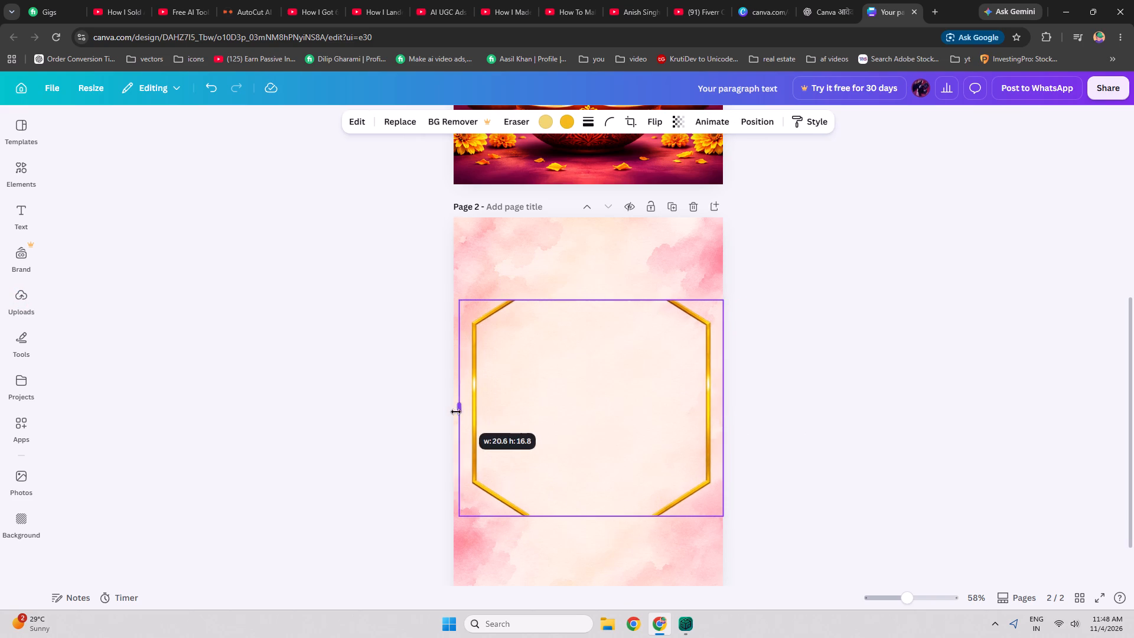
left_click_drag(456, 412, 452, 412)
left_click_drag(589, 300, 595, 211)
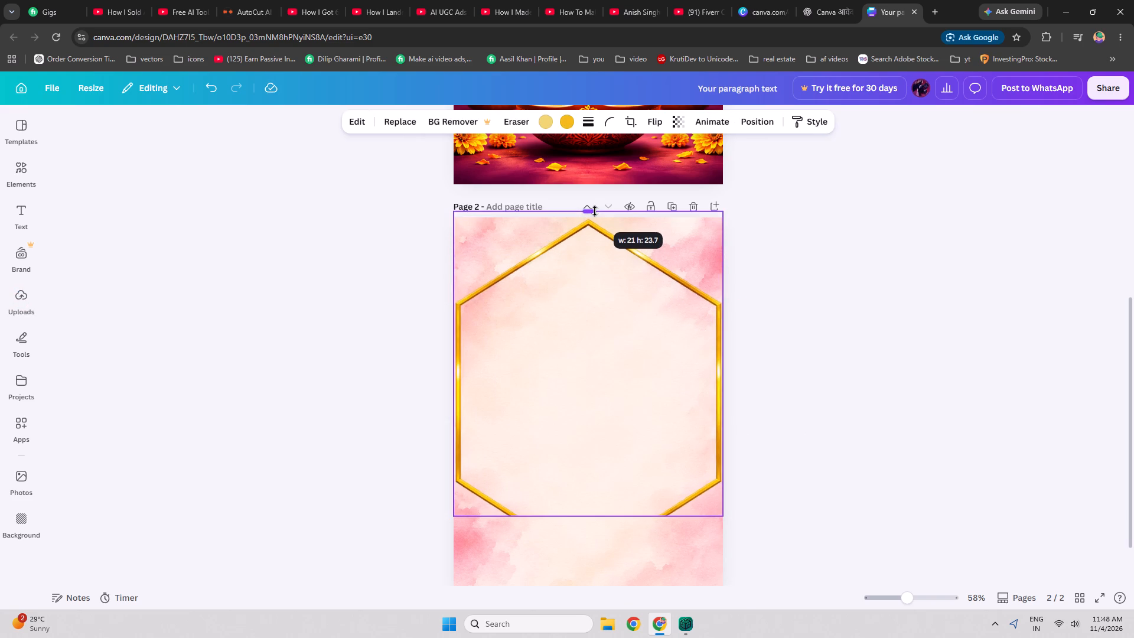
left_click_drag(595, 211, 594, 217)
left_click_drag(588, 518, 585, 630)
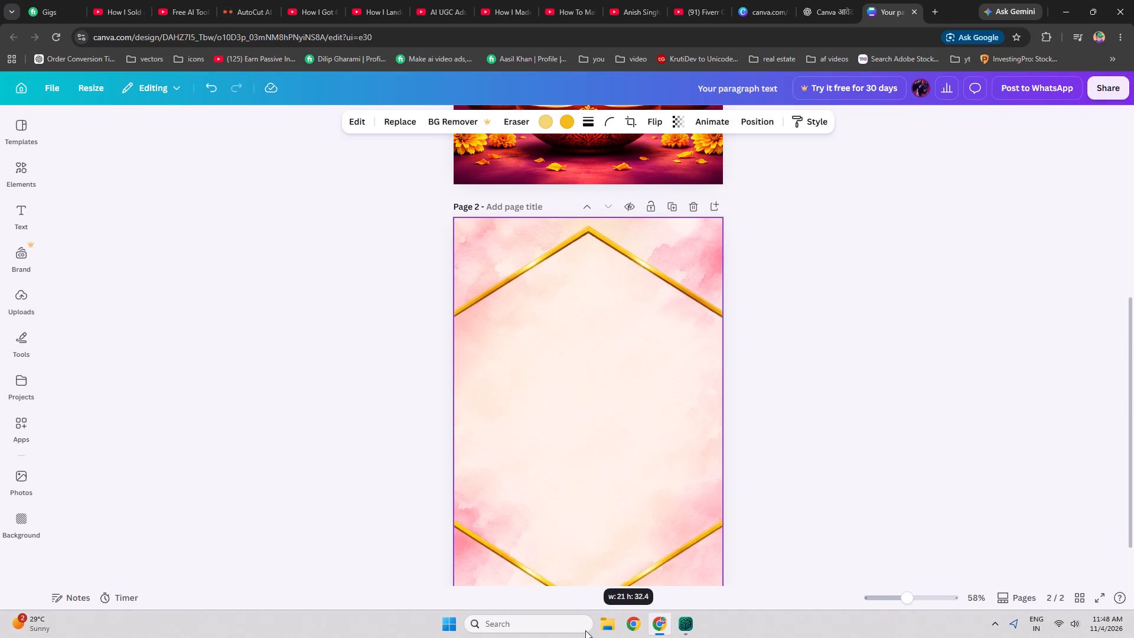
left_click_drag(585, 630, 598, 575)
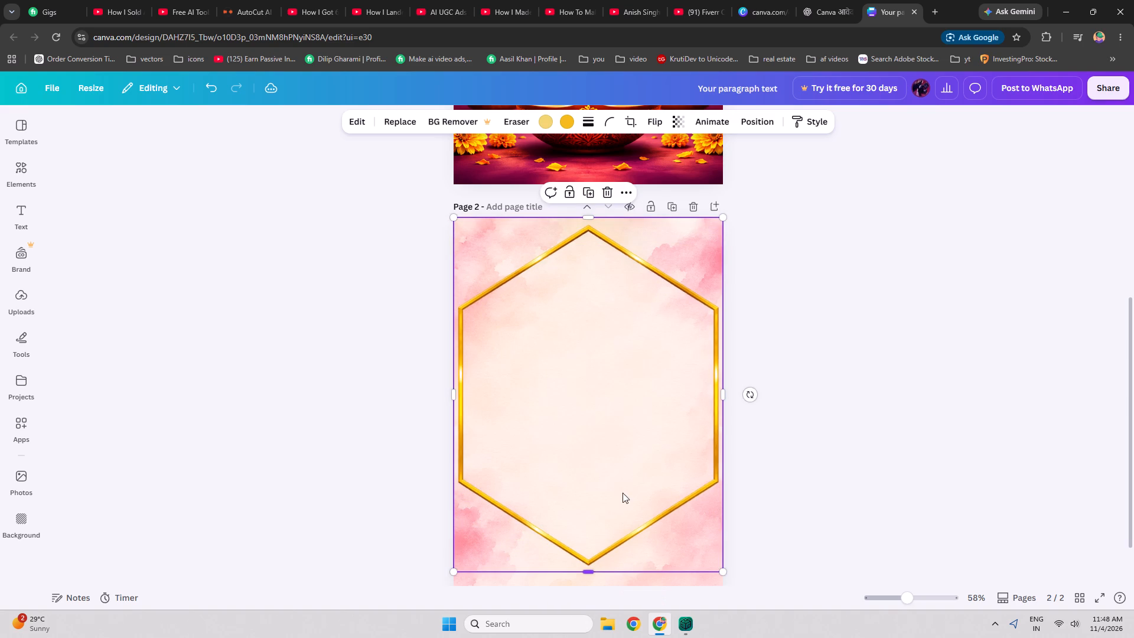
scroll(623, 477, "down", 1)
left_click_drag(723, 513, 687, 479)
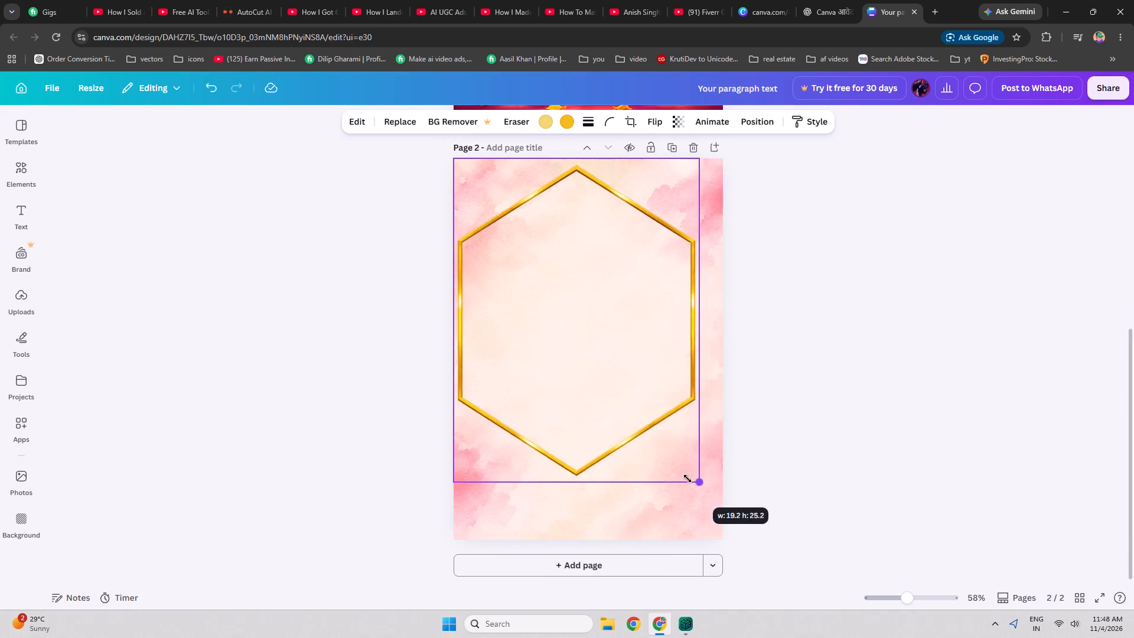
left_click_drag(687, 479, 614, 388)
left_click(626, 386)
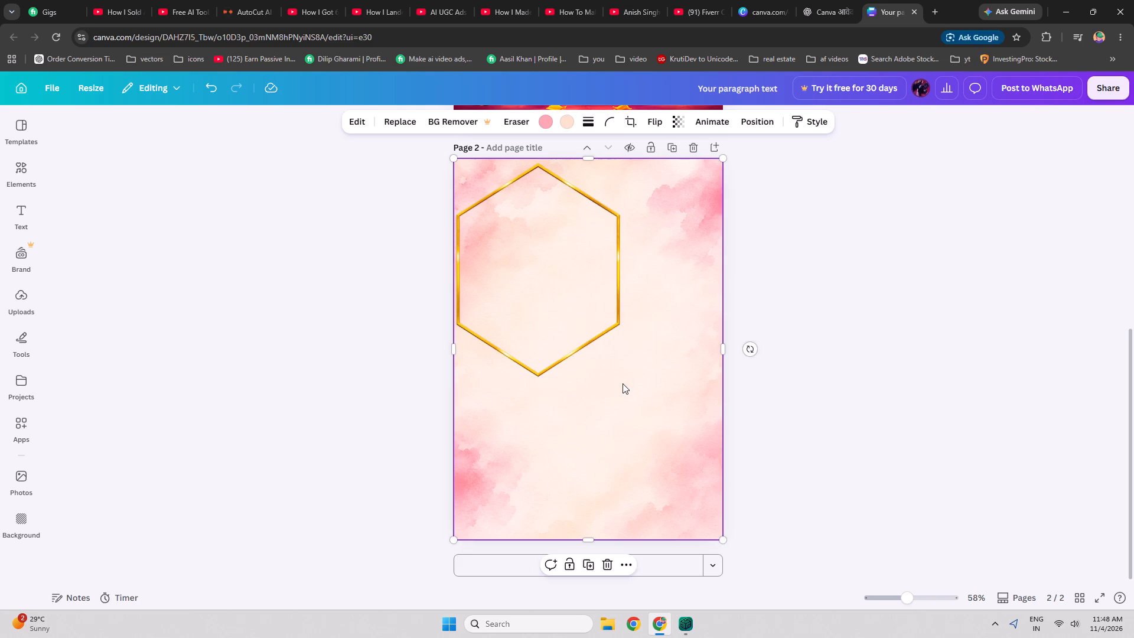
left_click(621, 383)
left_click(579, 351)
left_click_drag(624, 382, 656, 426)
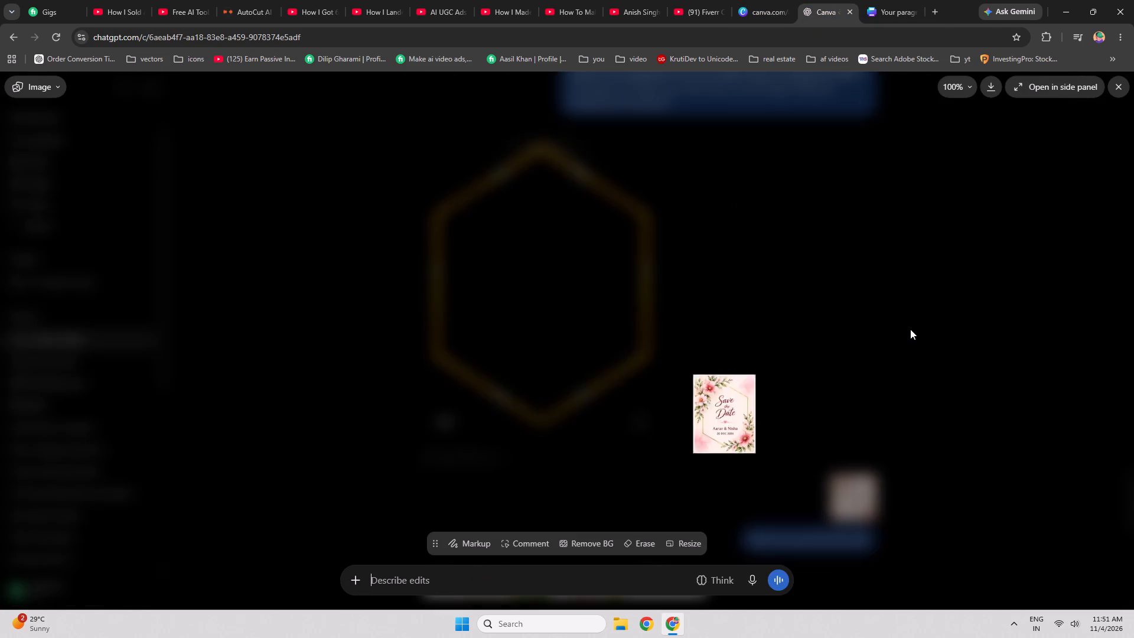
left_click(907, 0)
left_click(616, 462)
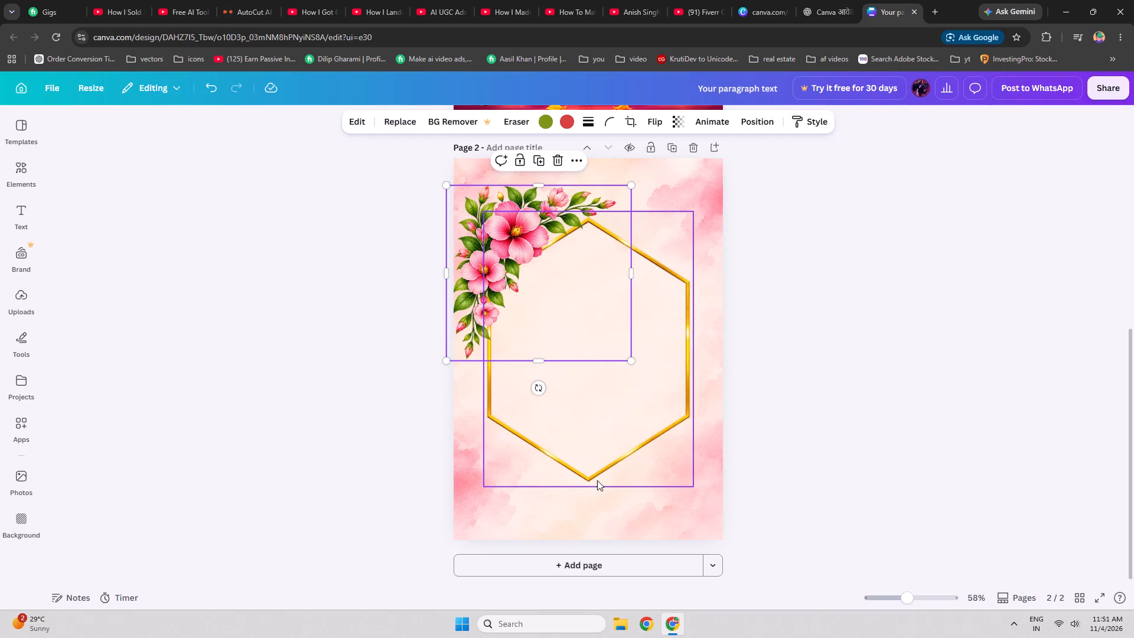
left_click_drag(695, 487, 737, 535)
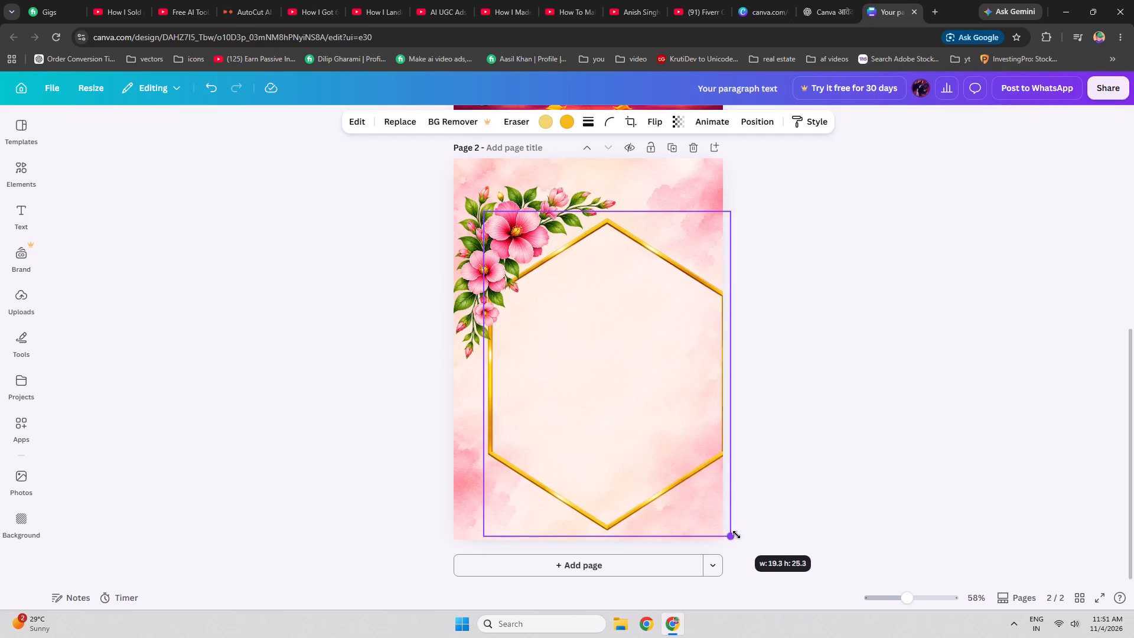
left_click_drag(737, 535, 737, 536)
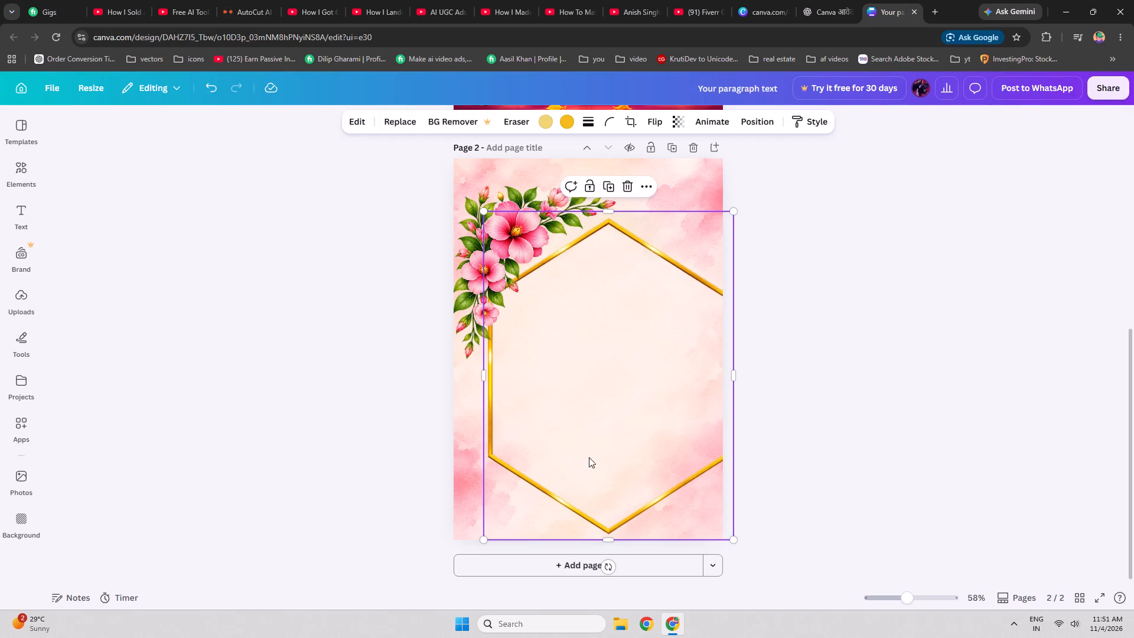
left_click_drag(650, 510, 634, 491)
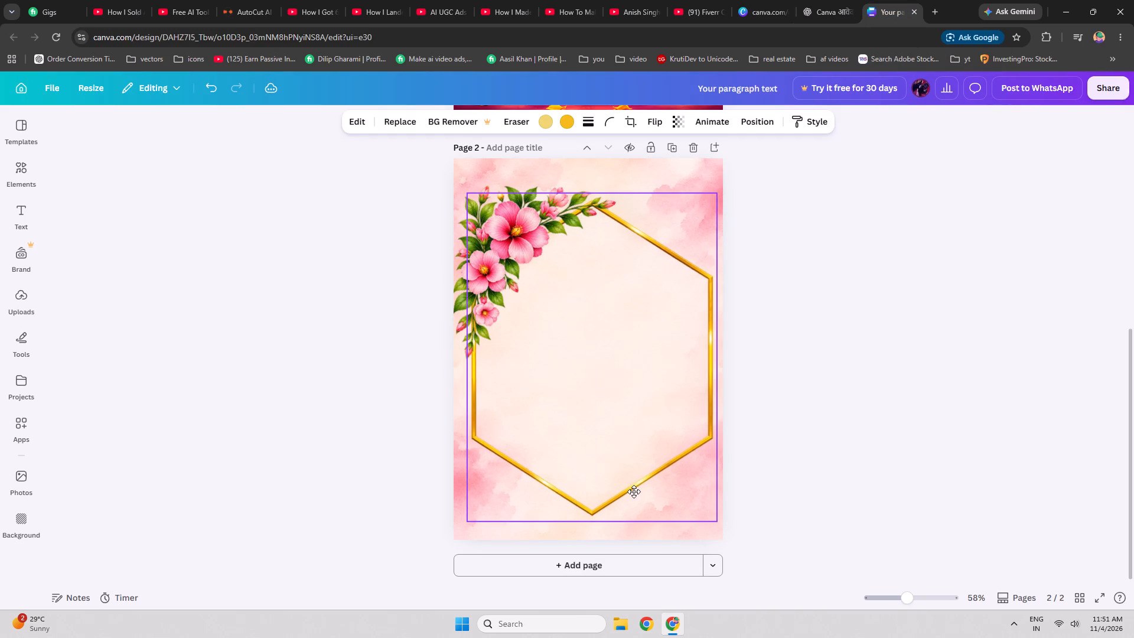
left_click_drag(634, 491, 631, 491)
left_click(641, 490)
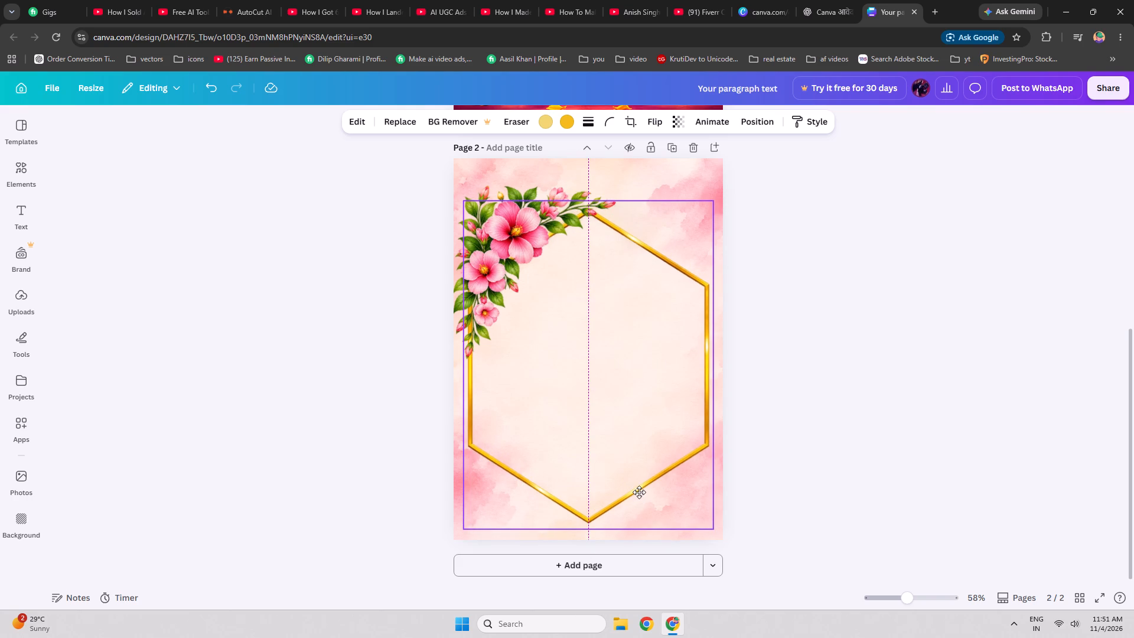
left_click(940, 408)
Move the corner flowers over the enlarged frame's upper-left edge, with their bounding box flush with the page's left edge.
left_click_drag(510, 254, 512, 240)
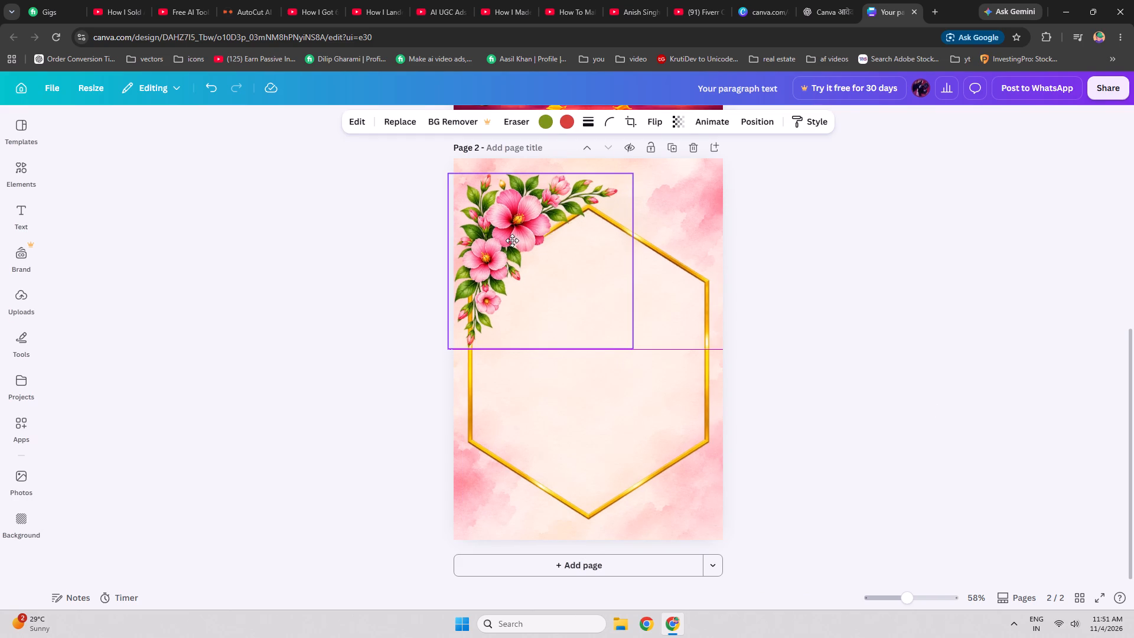
left_click_drag(512, 240, 517, 255)
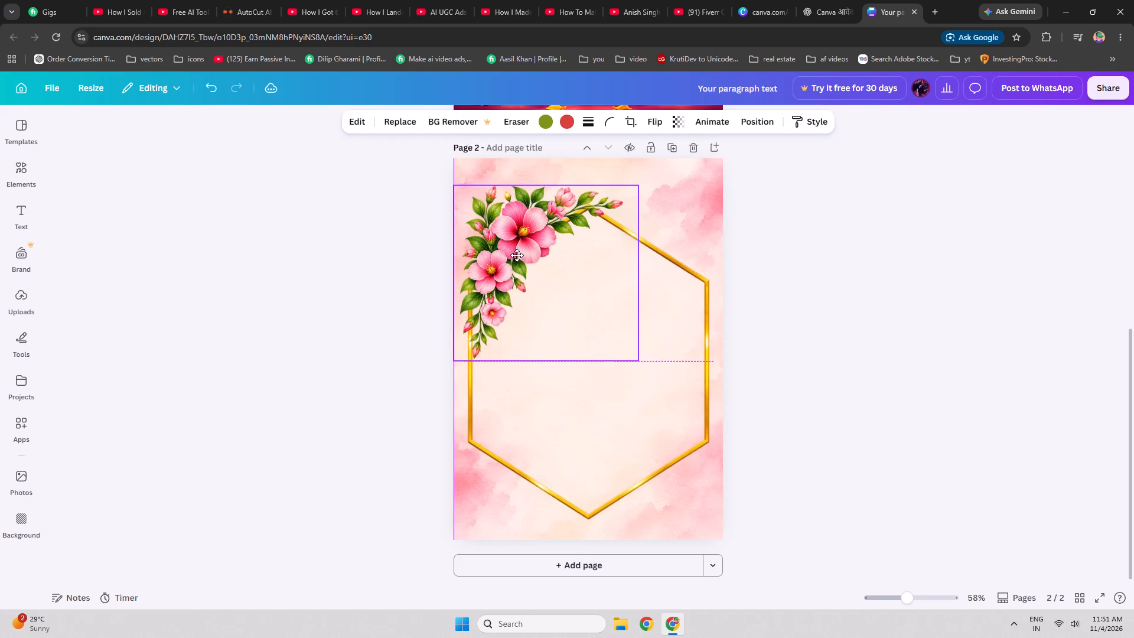
left_click_drag(517, 255, 517, 256)
Duplicate the corner flowers, rotated about 180°, into the lower-right corner of page 2.
key("ctrl+c")
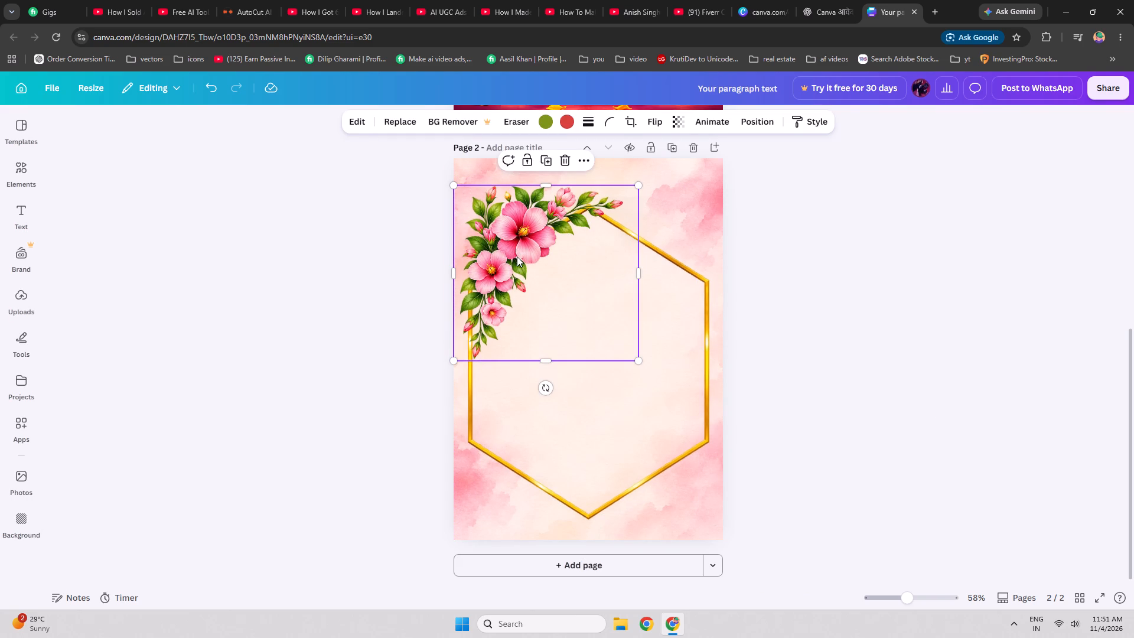
key("ctrl+v")
left_click_drag(520, 248, 580, 316)
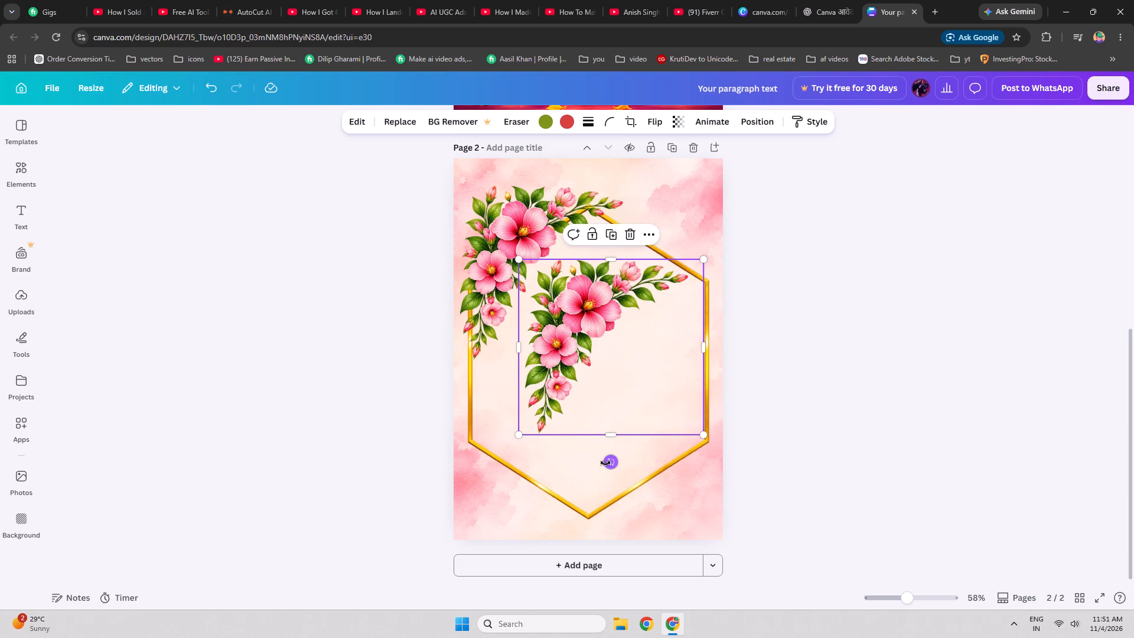
left_click_drag(606, 463, 615, 230)
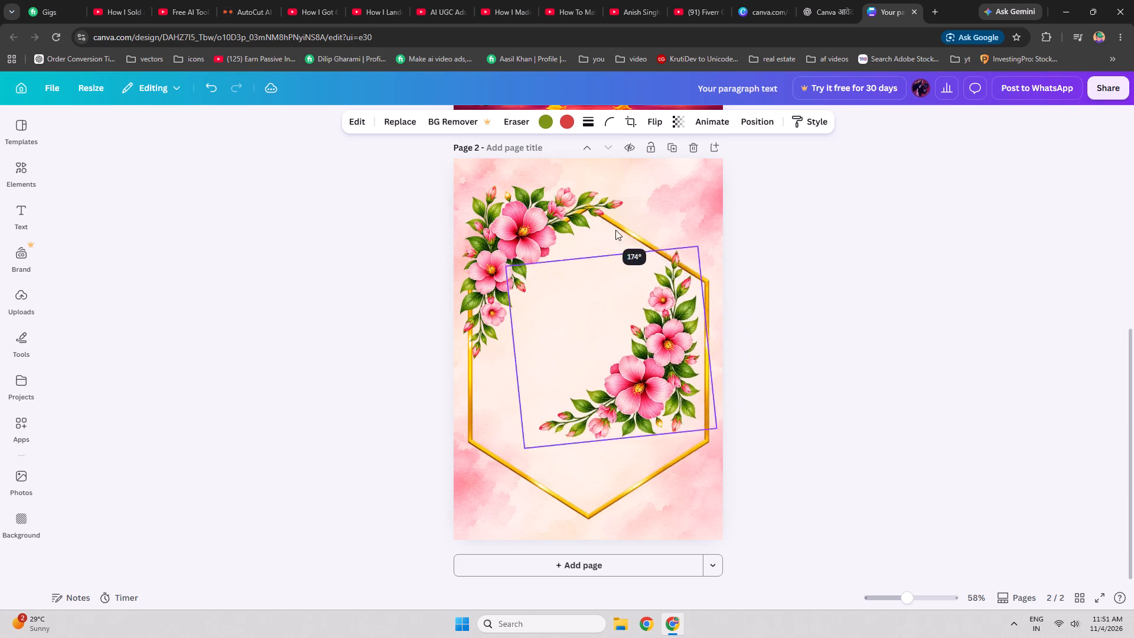
left_click_drag(615, 230, 615, 232)
left_click_drag(650, 385, 680, 463)
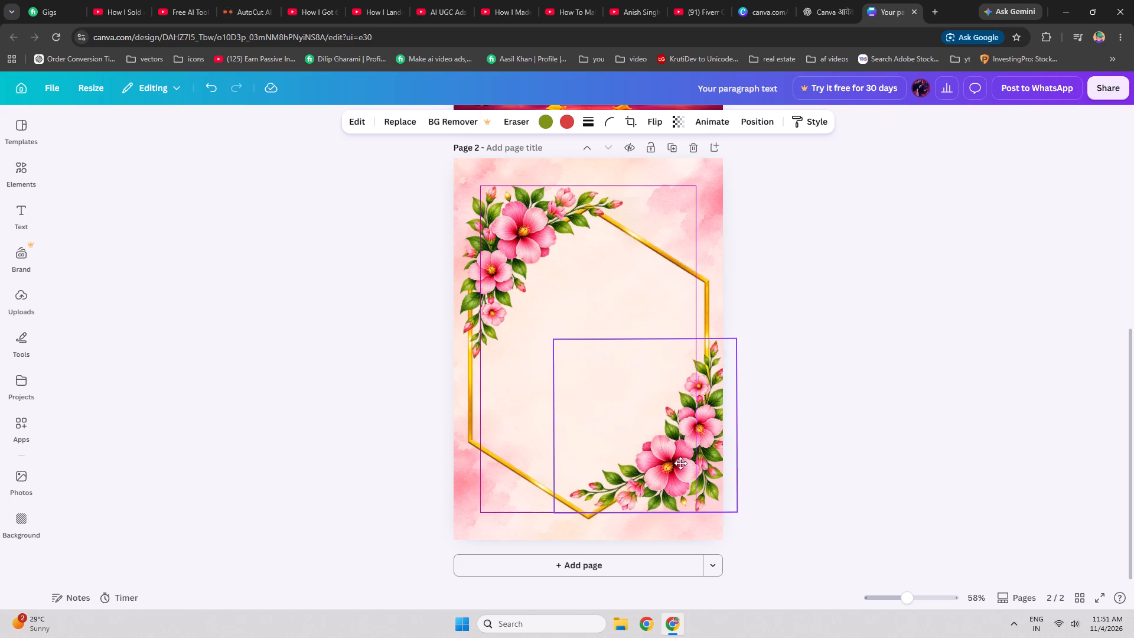
left_click_drag(680, 463, 682, 459)
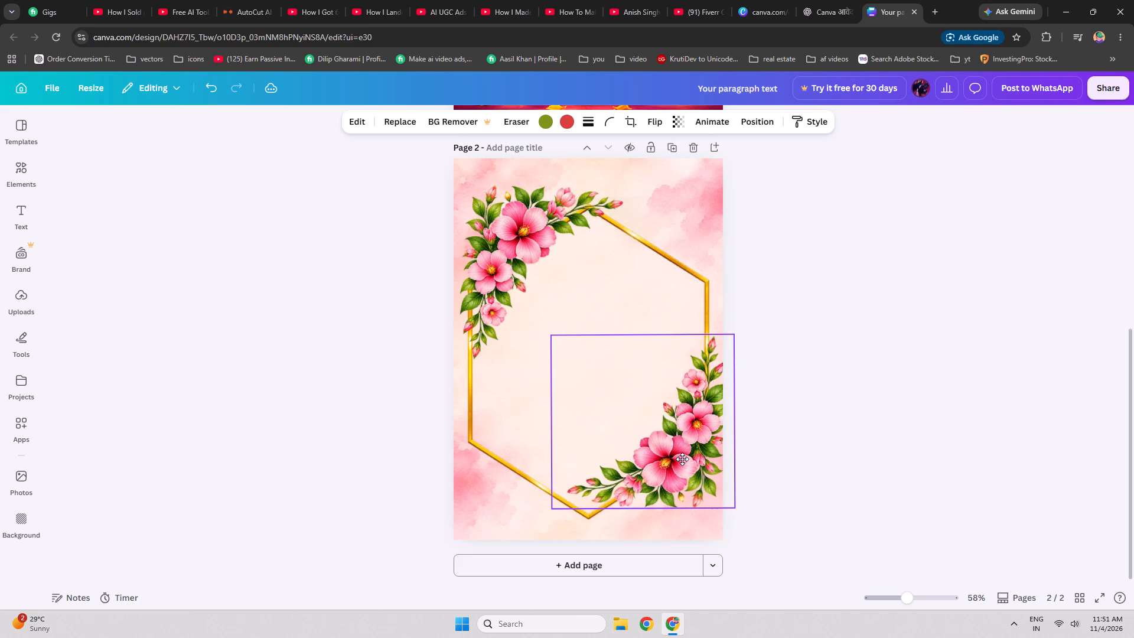
Fit the flower clusters to page 2's corners: the lower one flush with the right and bottom edges, the upper one raised to the top edge.
left_click_drag(682, 459, 661, 488)
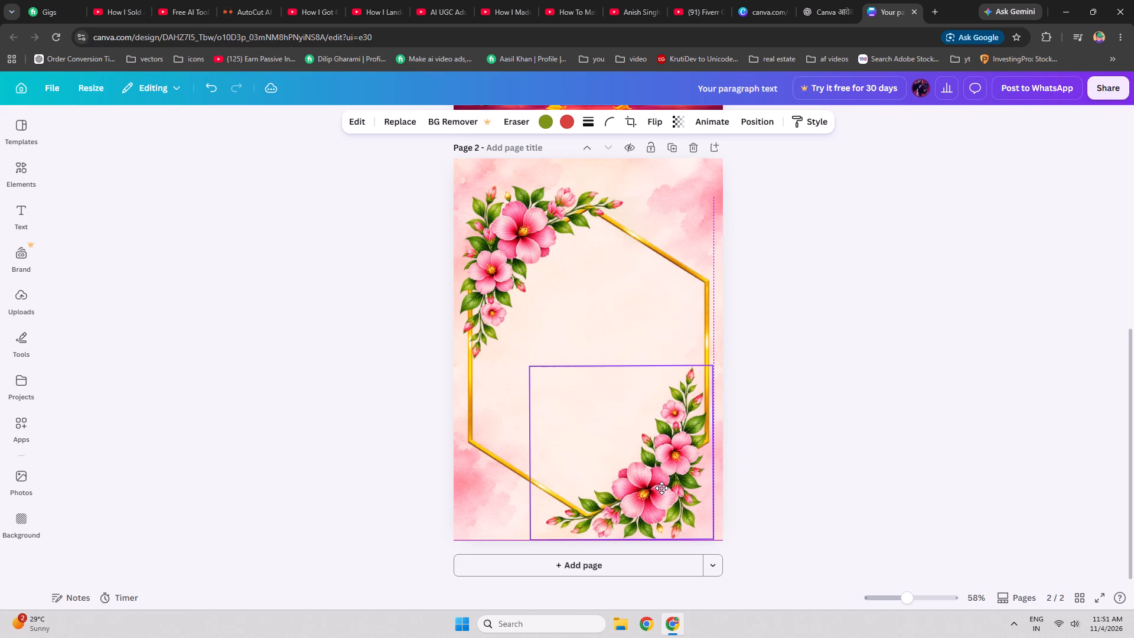
left_click_drag(661, 488, 668, 488)
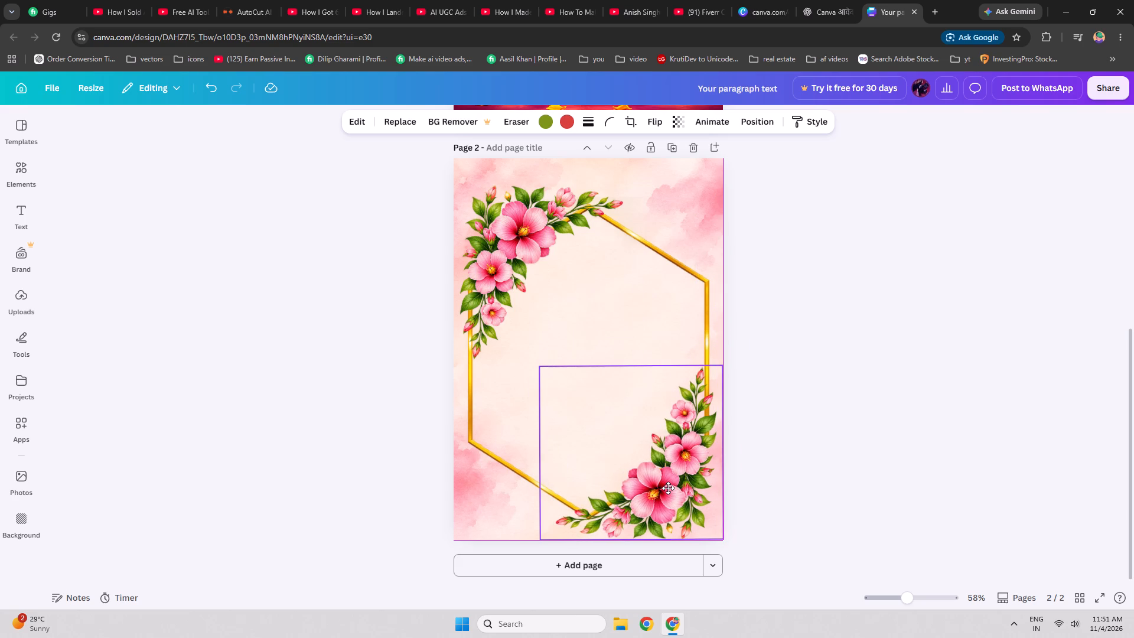
left_click_drag(668, 488, 672, 492)
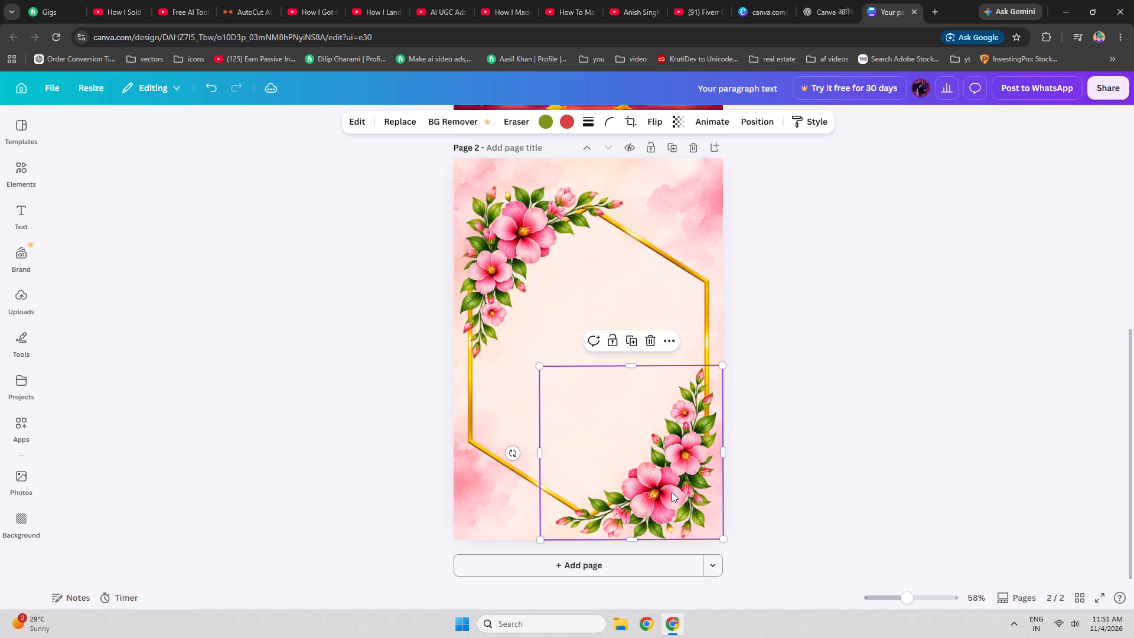
left_click_drag(530, 251, 530, 223)
left_click(804, 239)
Move the golden hexagon frame up so it is centred horizontally and vertically on page 2.
left_click(704, 279)
left_click_drag(703, 279, 702, 277)
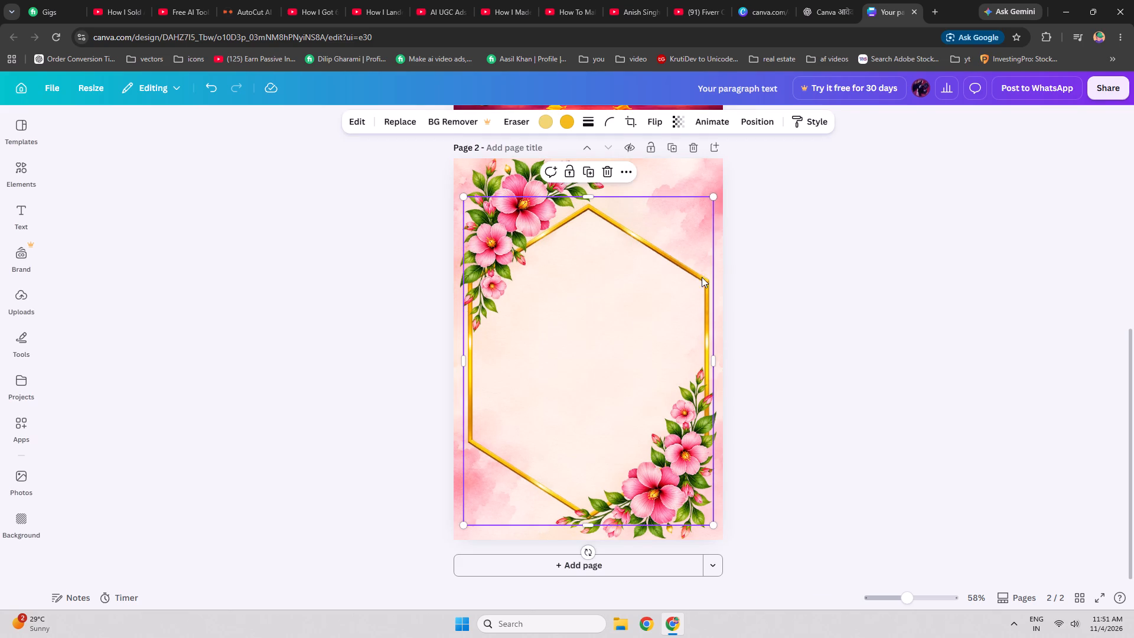
left_click_drag(702, 277, 704, 268)
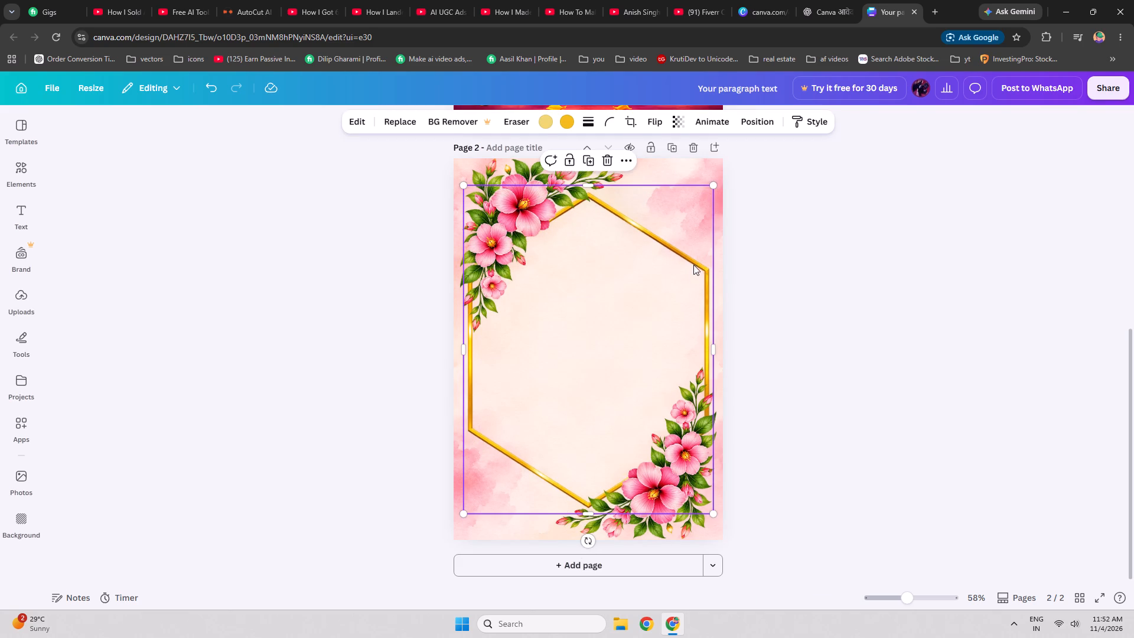
left_click(695, 265)
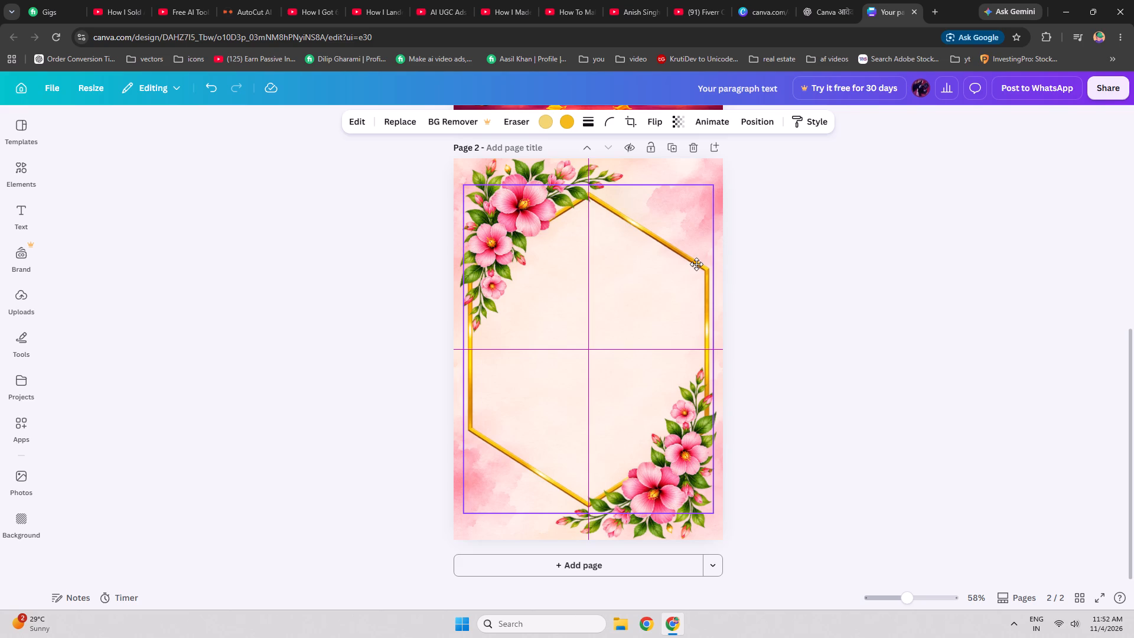
left_click(806, 276)
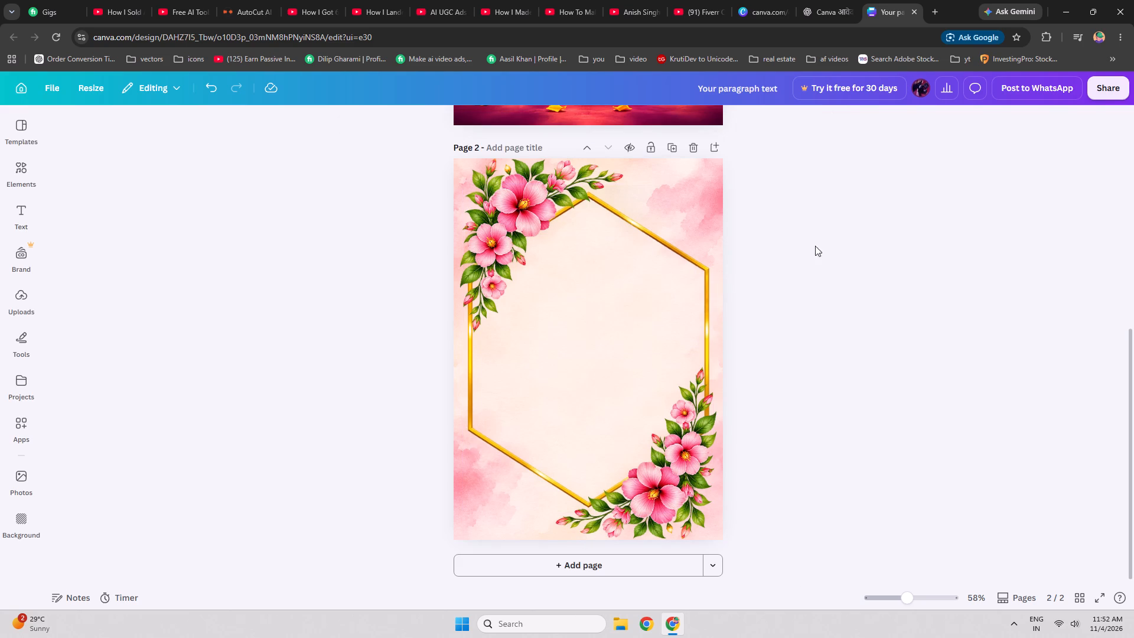
Compare the page 2 layout with the reference "Save the Date" invitation in ChatGPT.
left_click(826, 0)
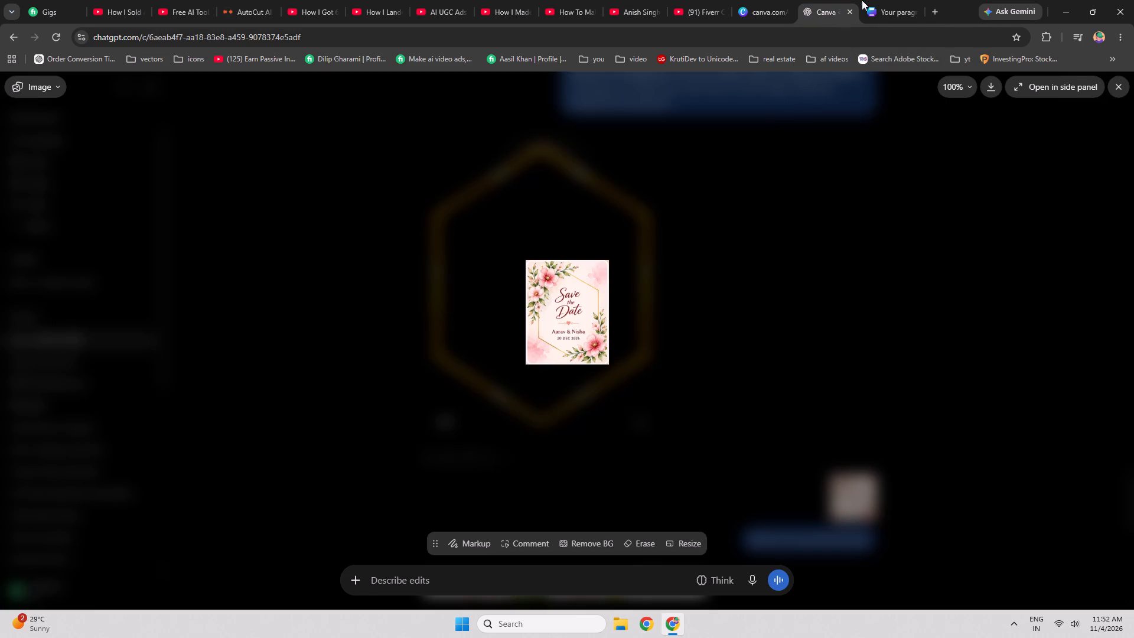
left_click(885, 0)
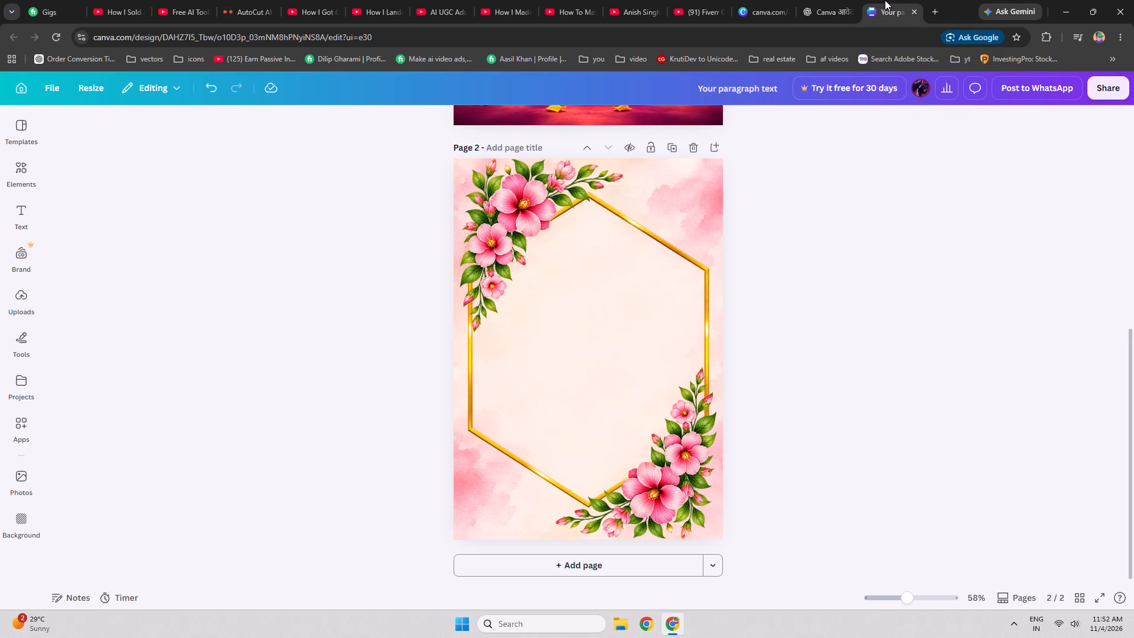
left_click(838, 0)
left_click(892, 0)
scroll(204, 266, "up", 5)
scroll(204, 266, "down", 5)
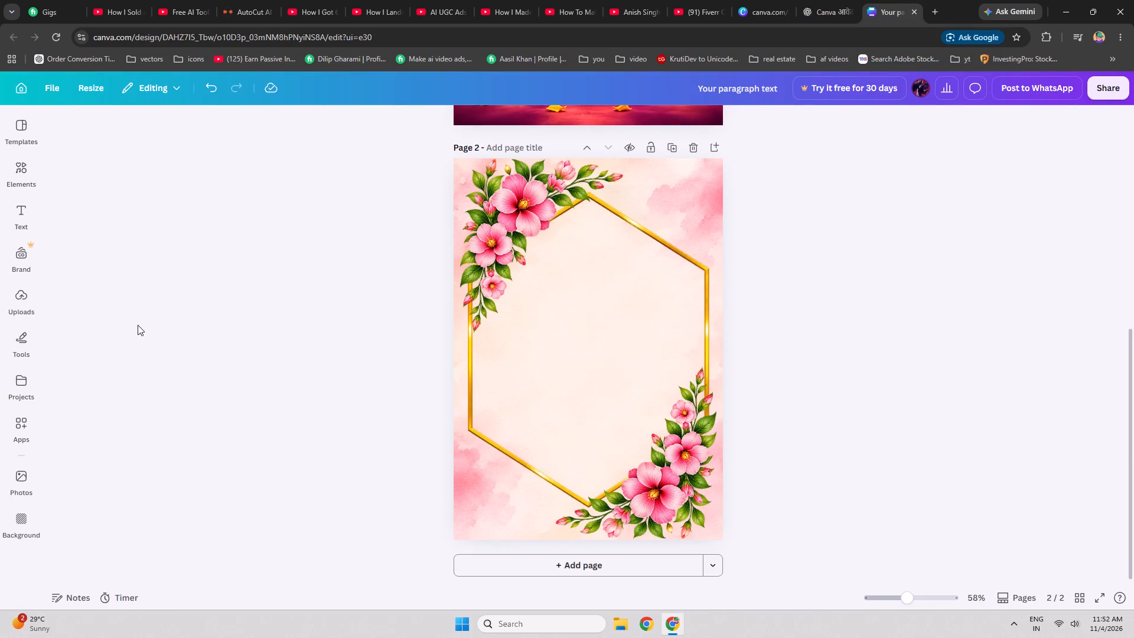
left_click(138, 325)
scroll(149, 261, "up", 5)
scroll(149, 261, "down", 6)
Search Canva's elements for "save the date" and check the reference invitation's lettering in ChatGPT.
left_click(21, 178)
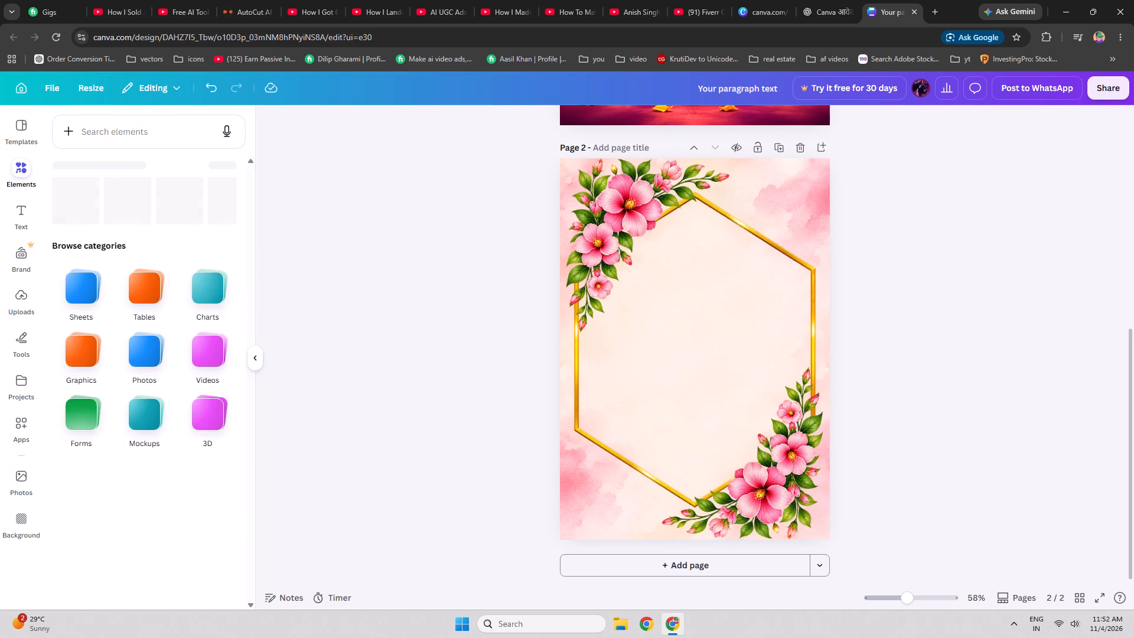
left_click(111, 123)
left_click(116, 126)
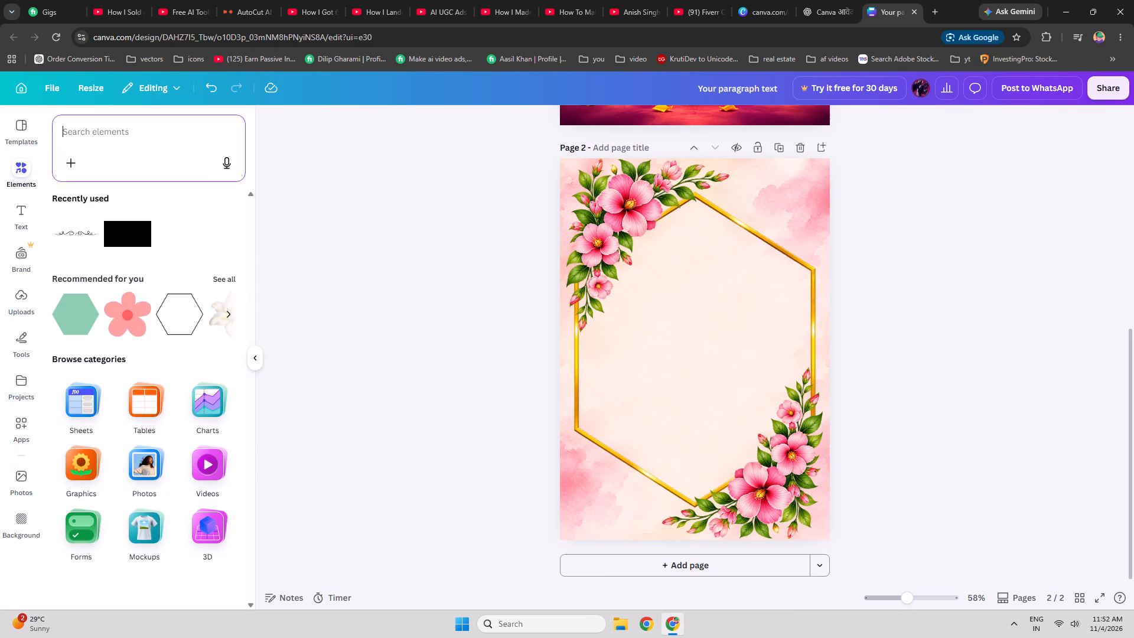
type("sve")
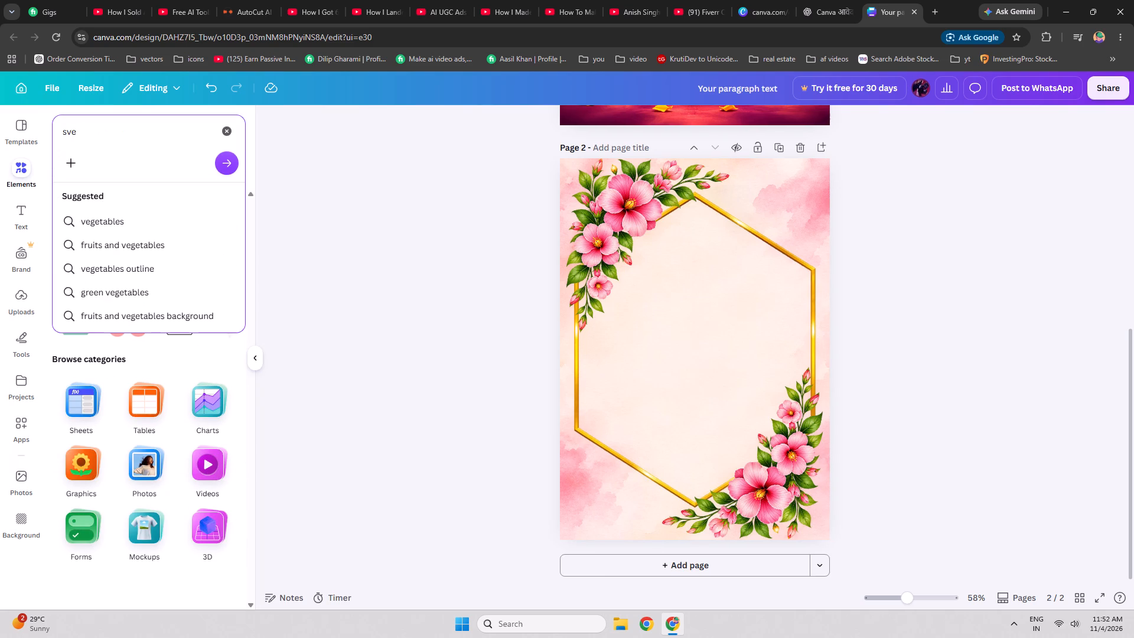
left_click_drag(79, 131, 37, 131)
key("s")
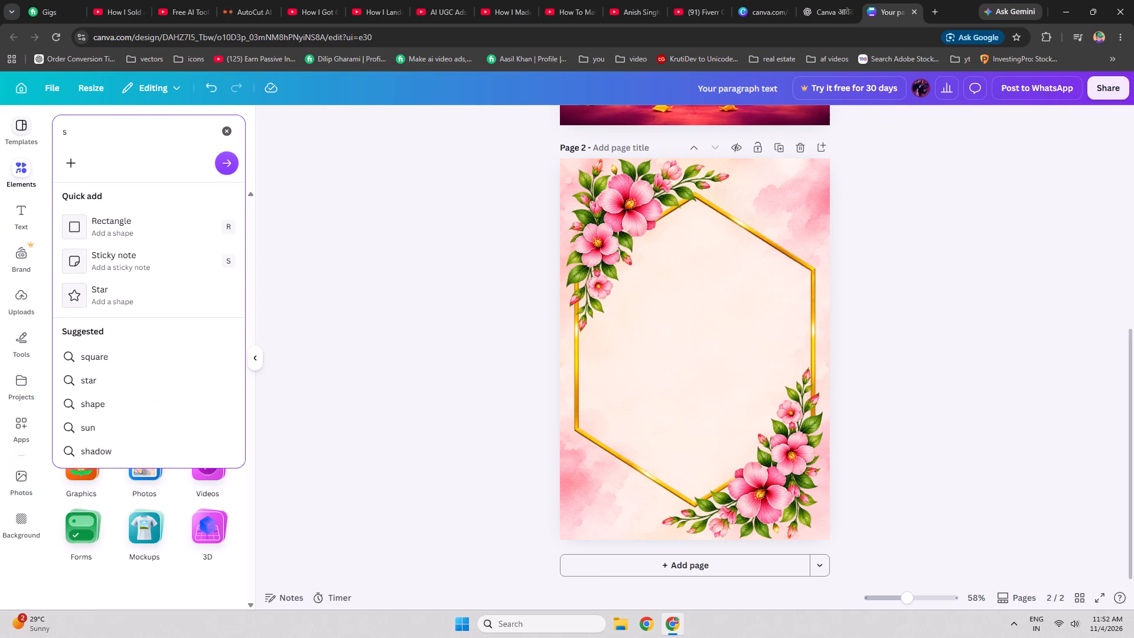
type("ave the")
key("space")
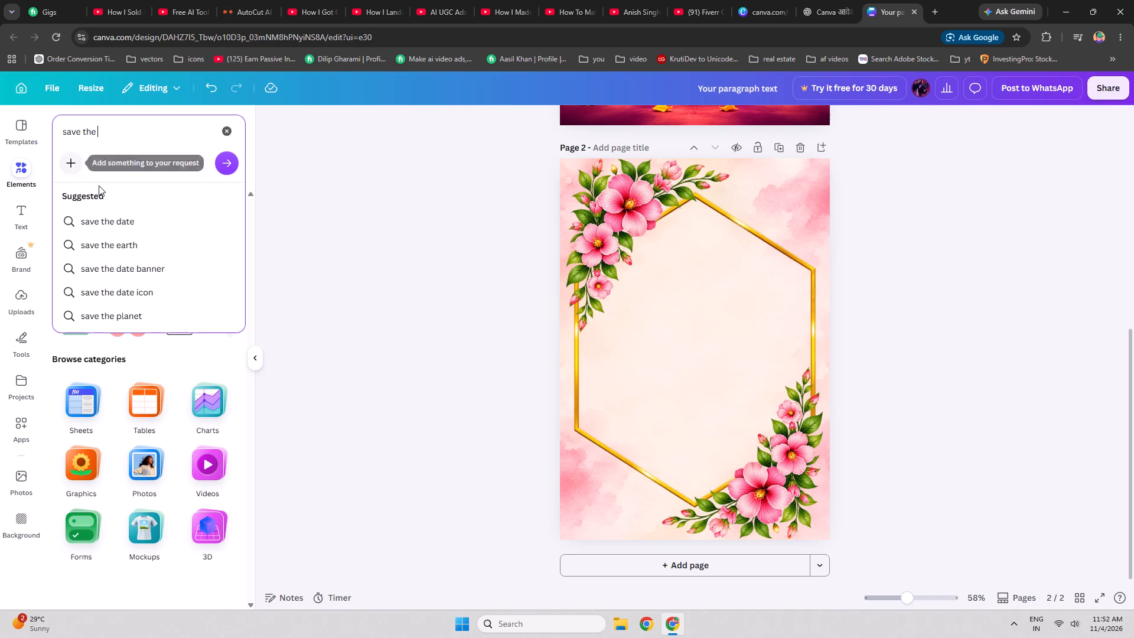
left_click(129, 223)
left_click(785, 0)
left_click(829, 0)
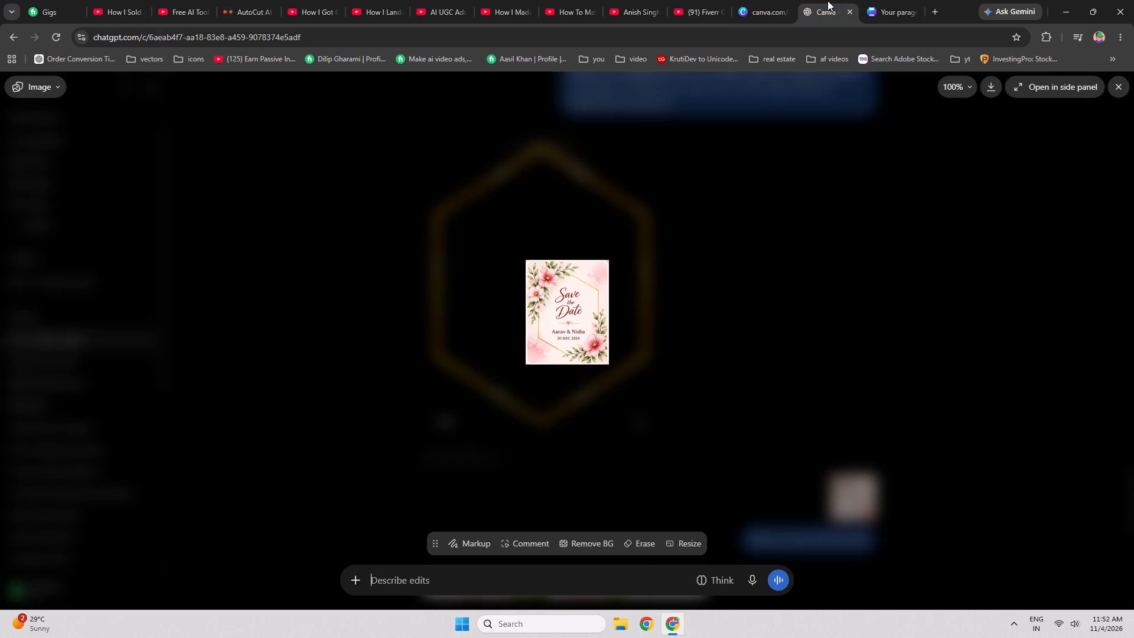
left_click(882, 0)
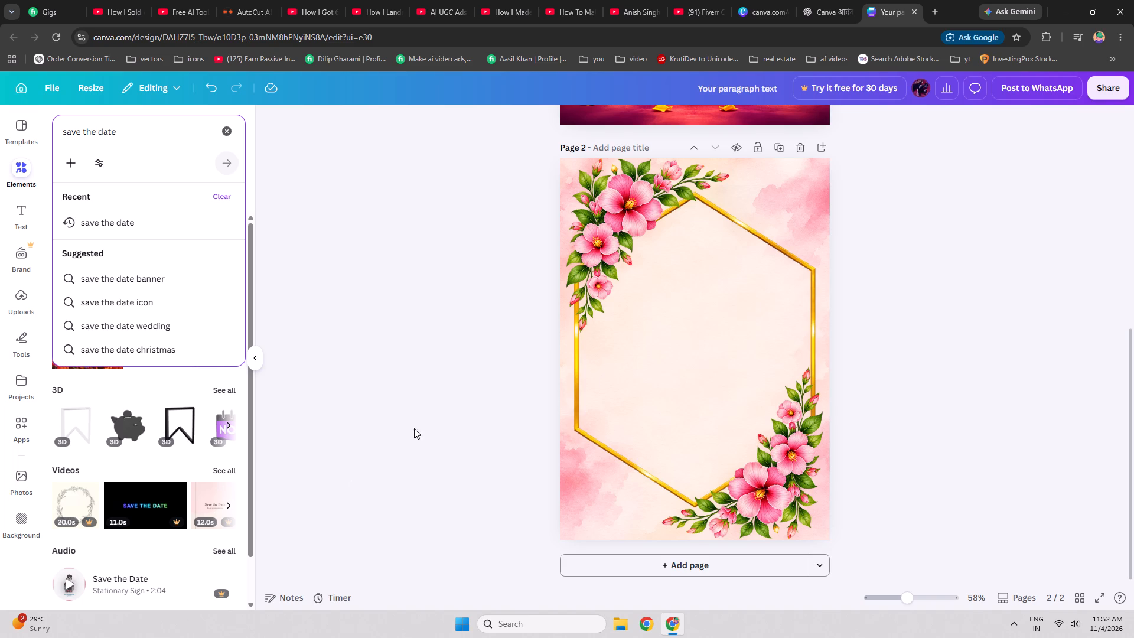
left_click(94, 223)
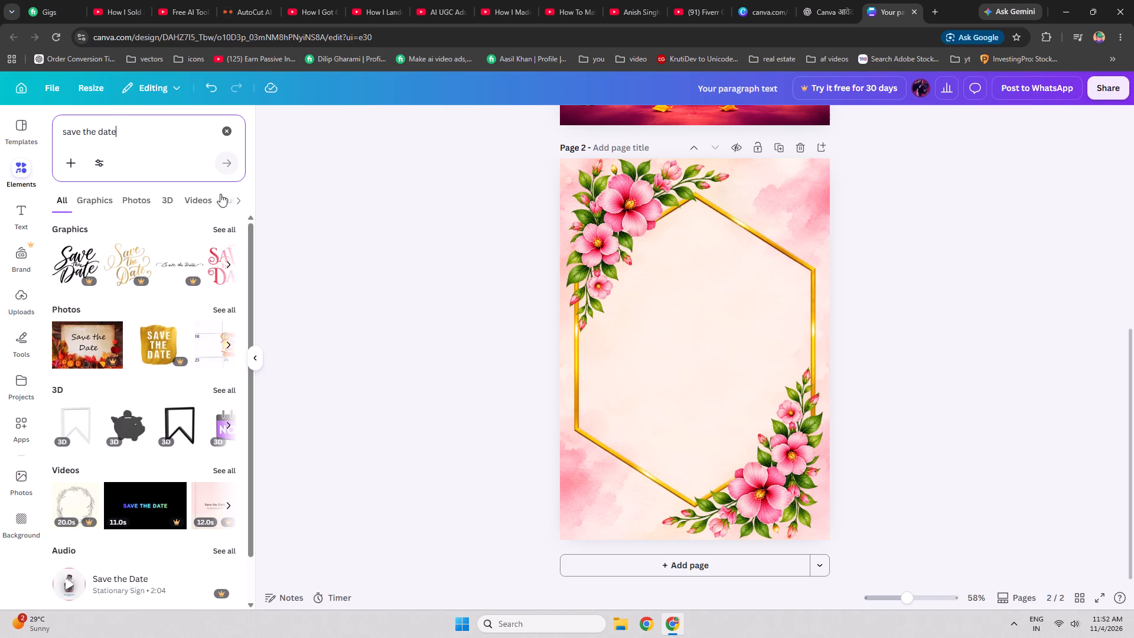
Browse the "save the date" element results, including the full set of graphics, for suitable lettering.
left_click(234, 200)
left_click(234, 200)
left_click(234, 200)
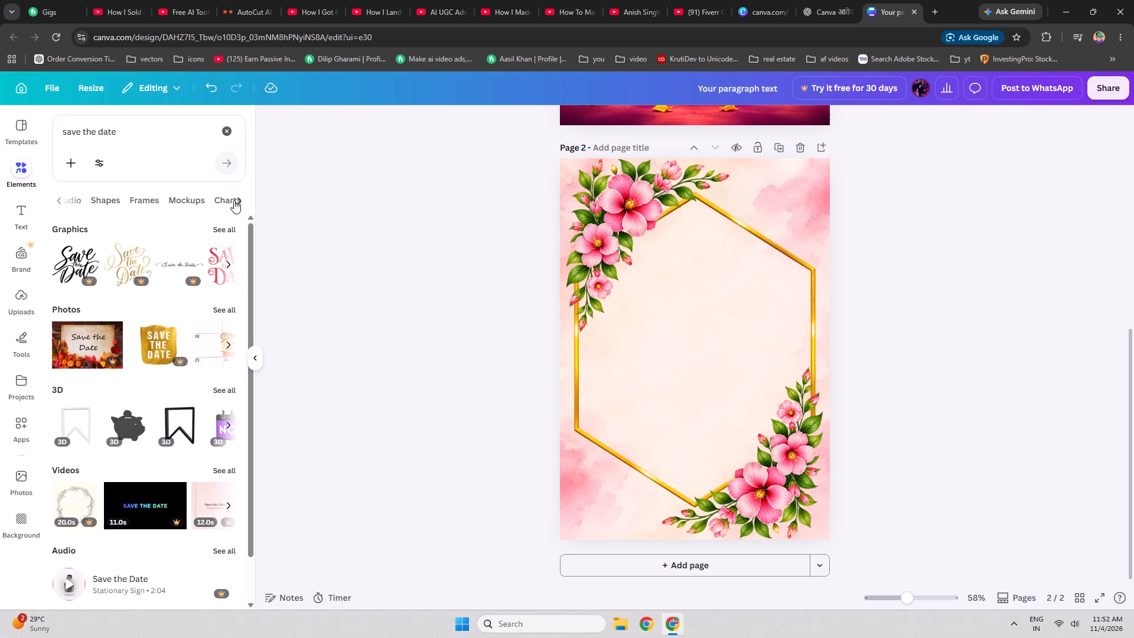
scroll(121, 369, "down", 4)
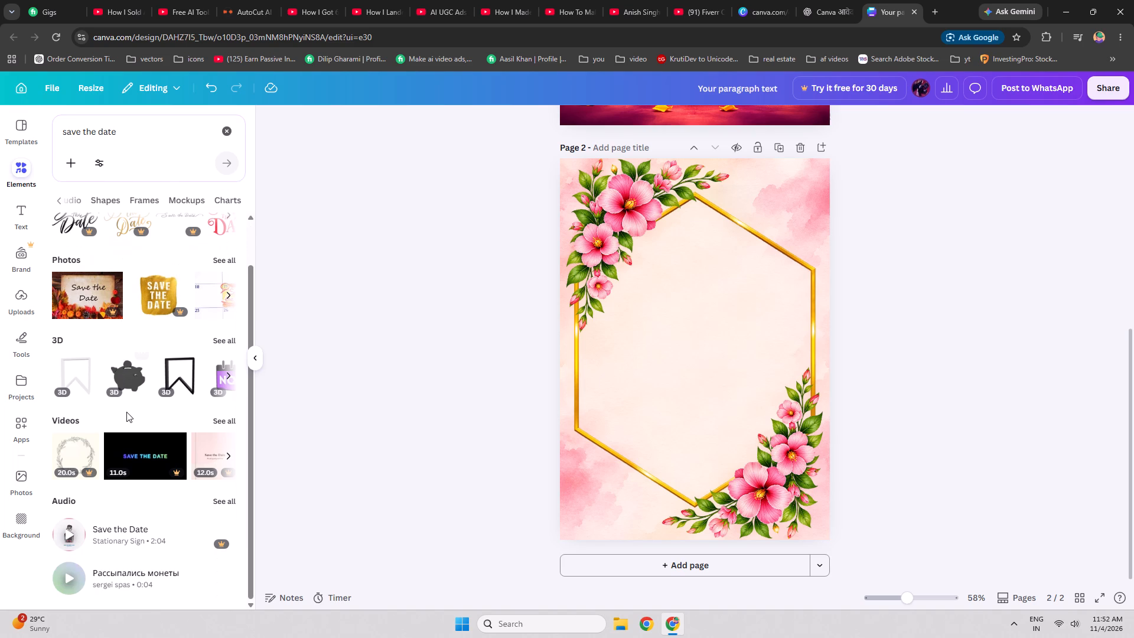
scroll(126, 412, "up", 4)
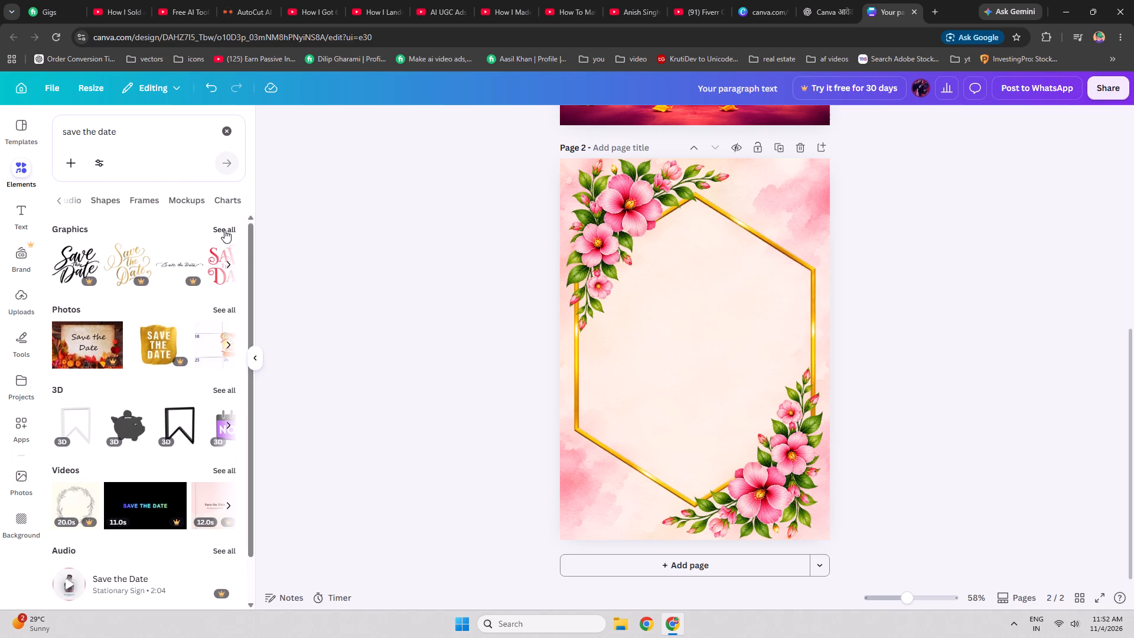
left_click(224, 228)
scroll(107, 346, "down", 5)
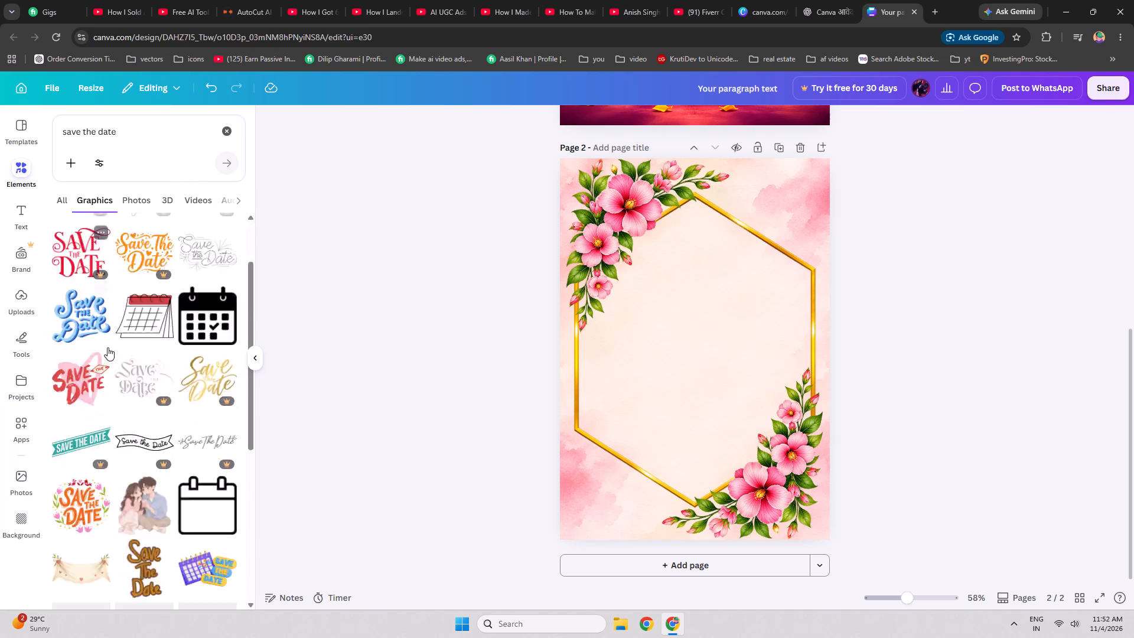
scroll(110, 354, "up", 12)
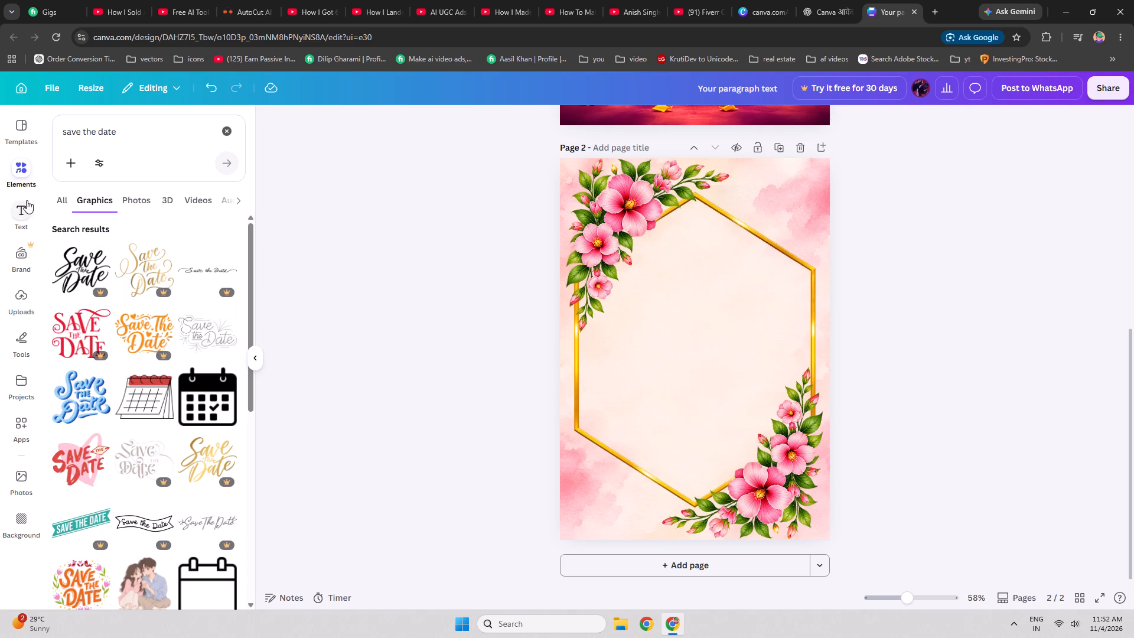
scroll(23, 172, "up", 4)
Search the A4 templates for "save the date".
left_click(17, 133)
left_click(80, 133)
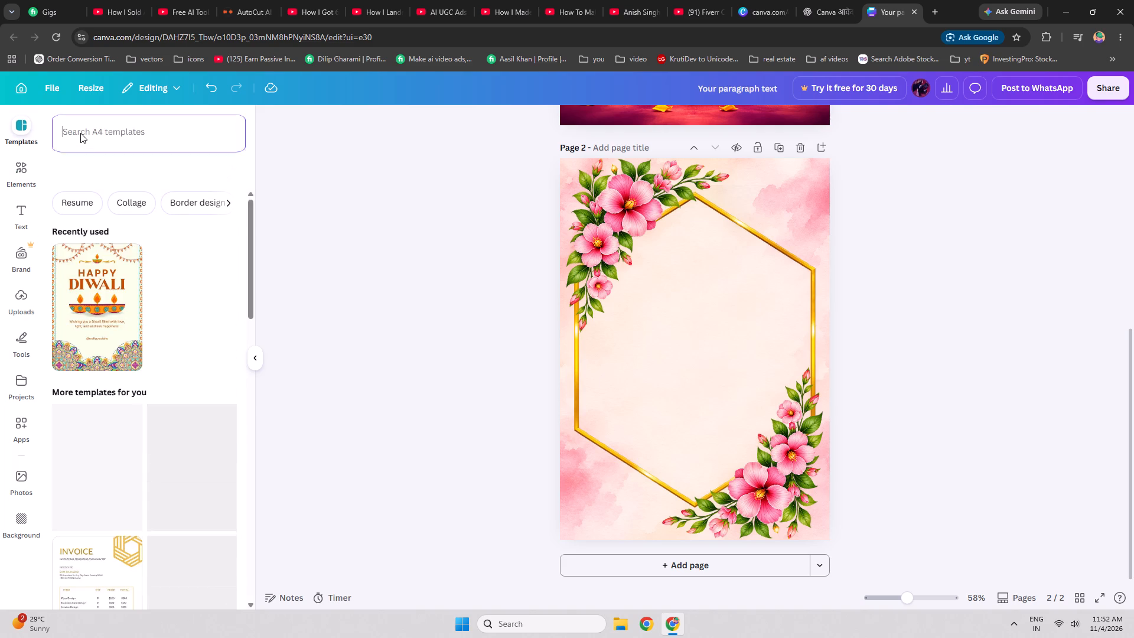
key("s")
type("ave the d")
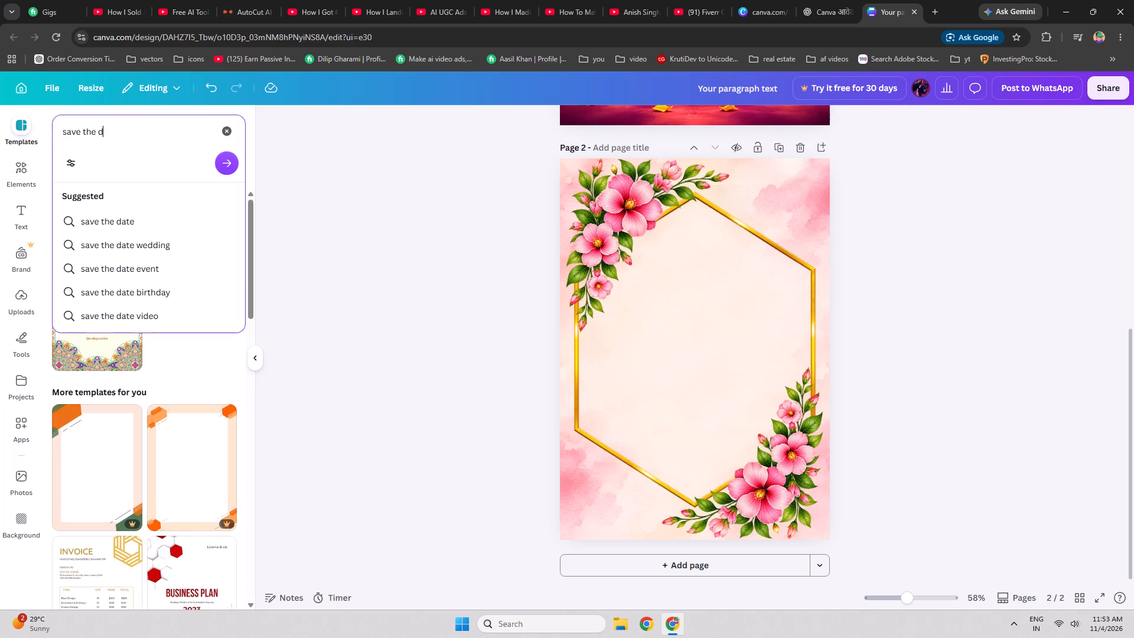
left_click(141, 219)
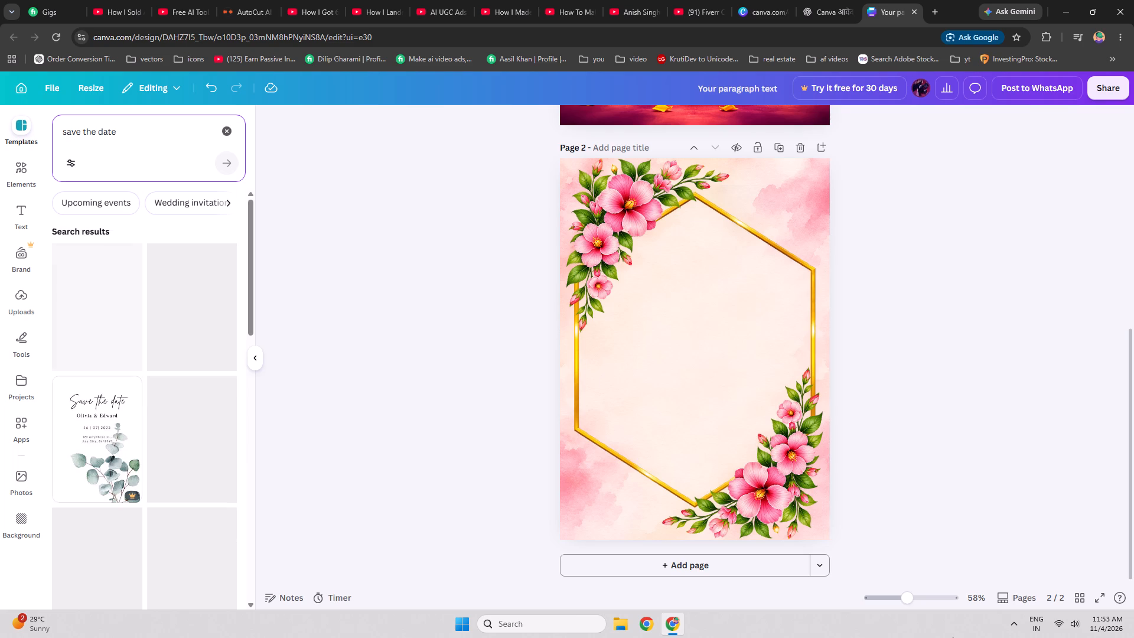
Add a blank page 3 after the floral invitation page.
left_click(701, 563)
Browse the "save the date" template results for a suitable invitation text layout to use on the blank page 3.
scroll(387, 379, "up", 12)
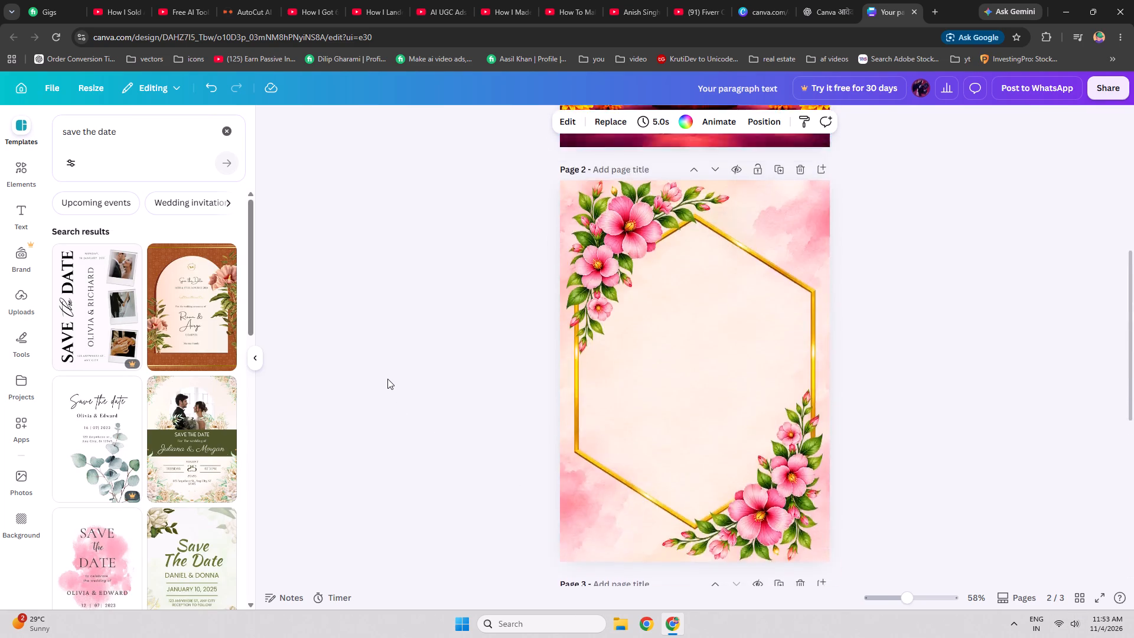
scroll(387, 379, "up", 3)
scroll(387, 378, "down", 7)
scroll(156, 415, "down", 3)
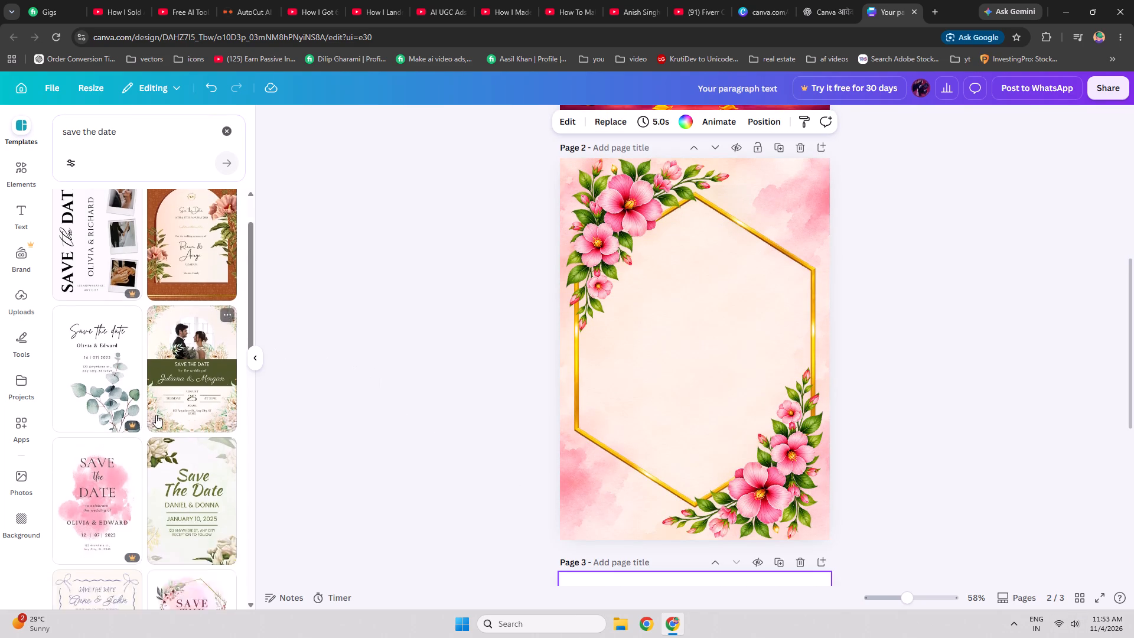
scroll(148, 401, "down", 4)
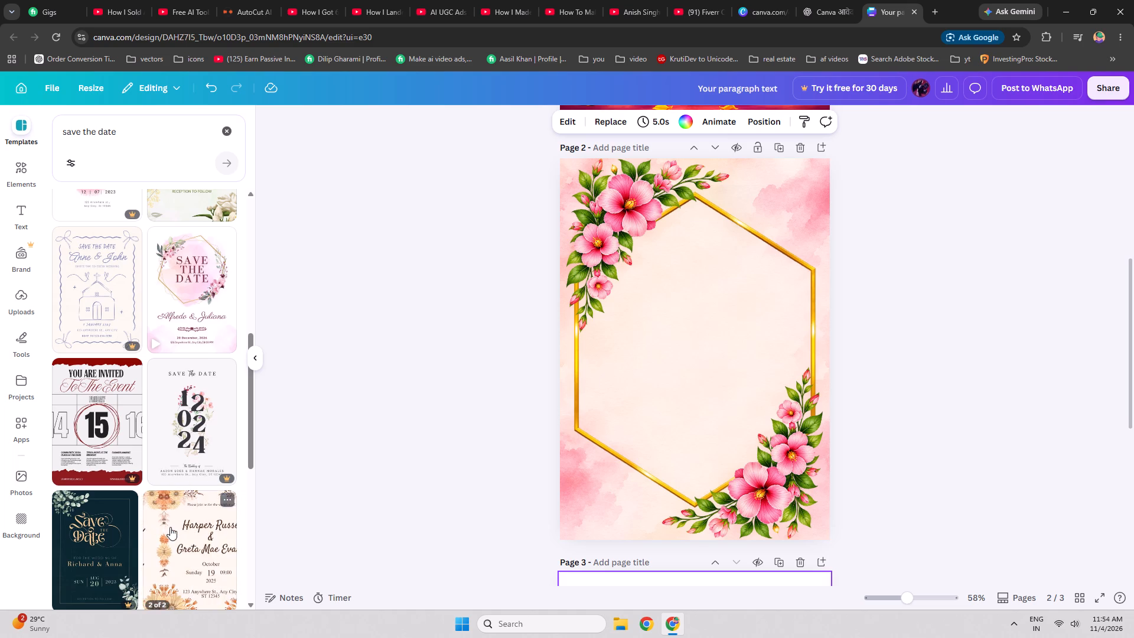
scroll(154, 391, "down", 8)
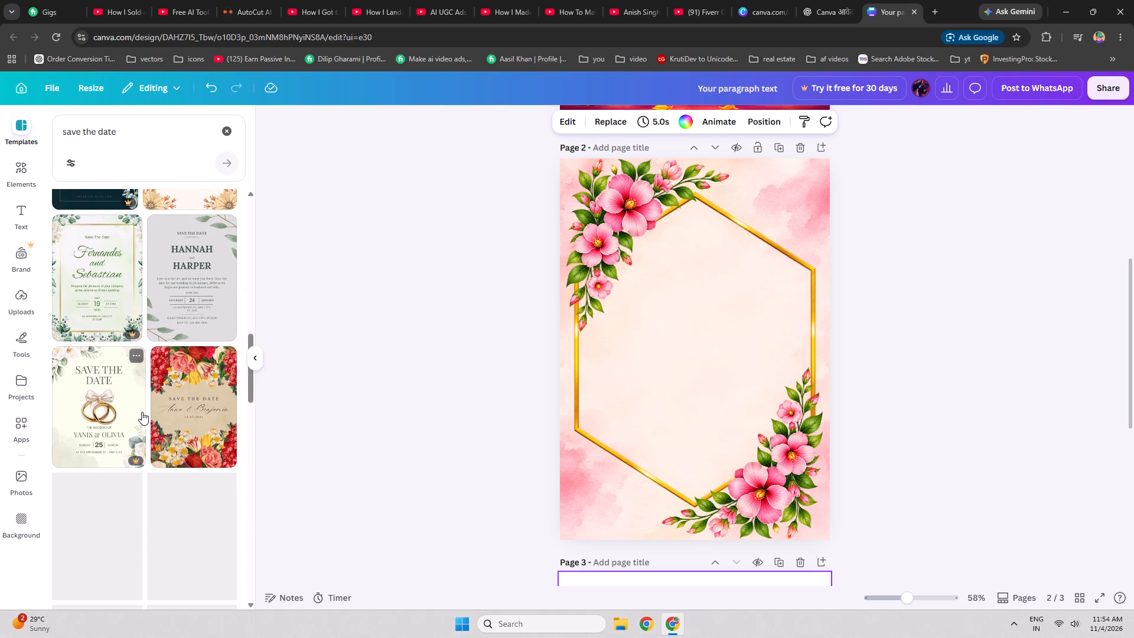
scroll(142, 412, "down", 12)
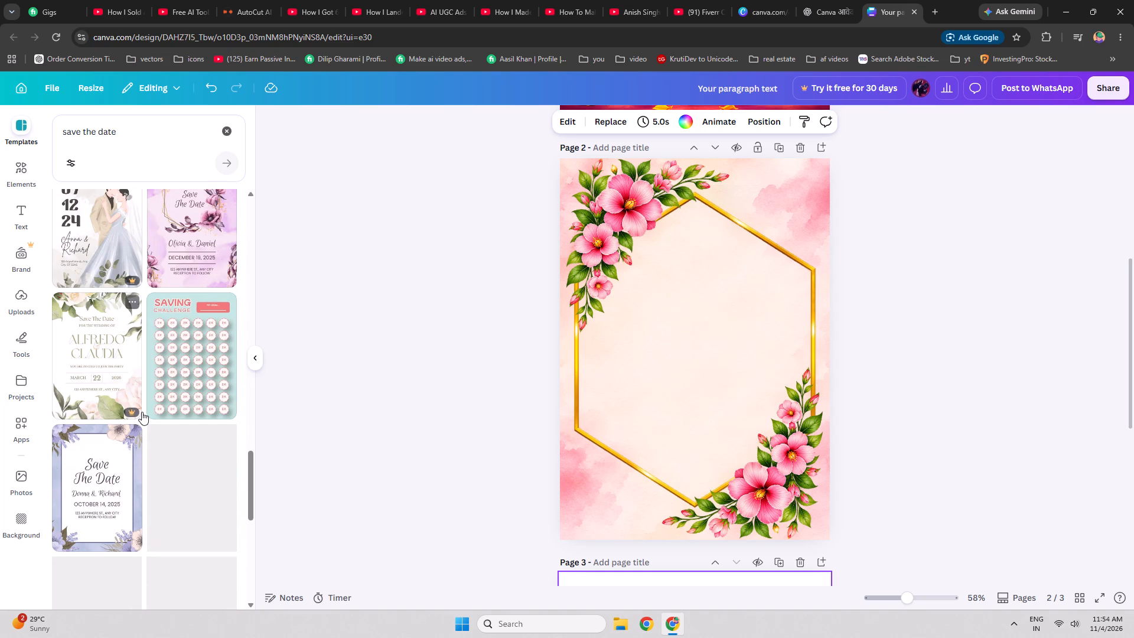
scroll(142, 412, "down", 4)
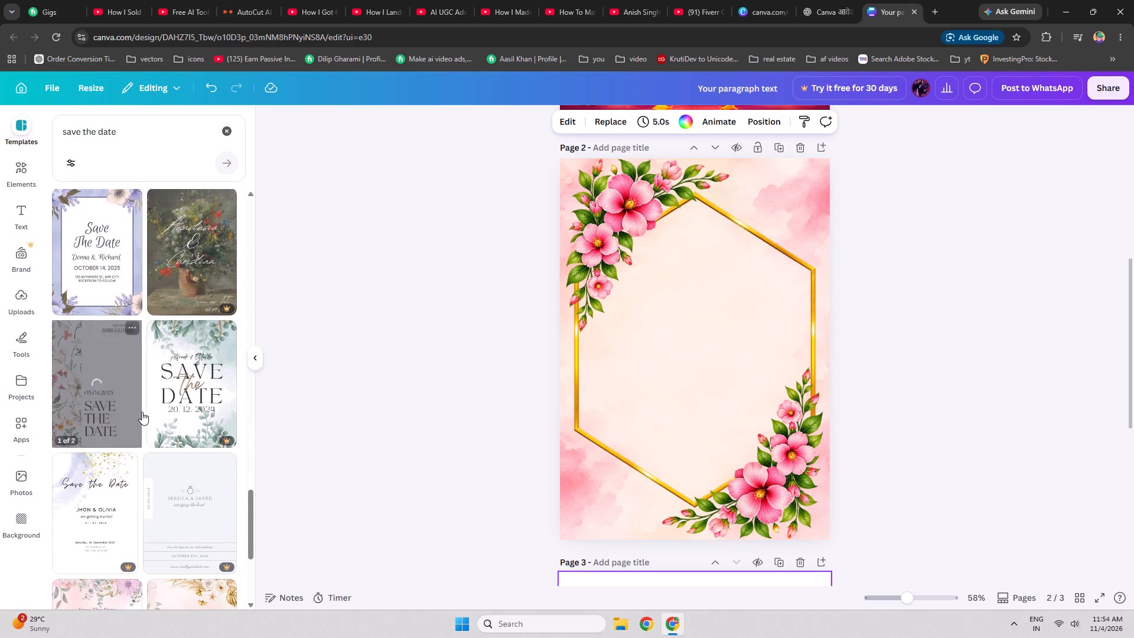
scroll(142, 412, "down", 7)
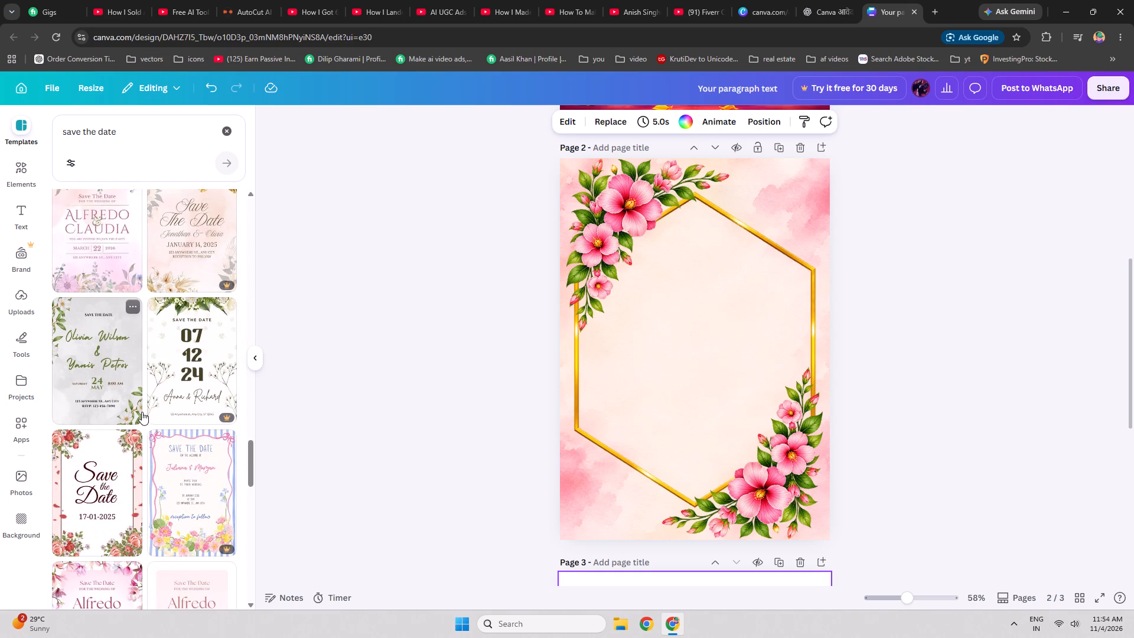
scroll(142, 412, "down", 9)
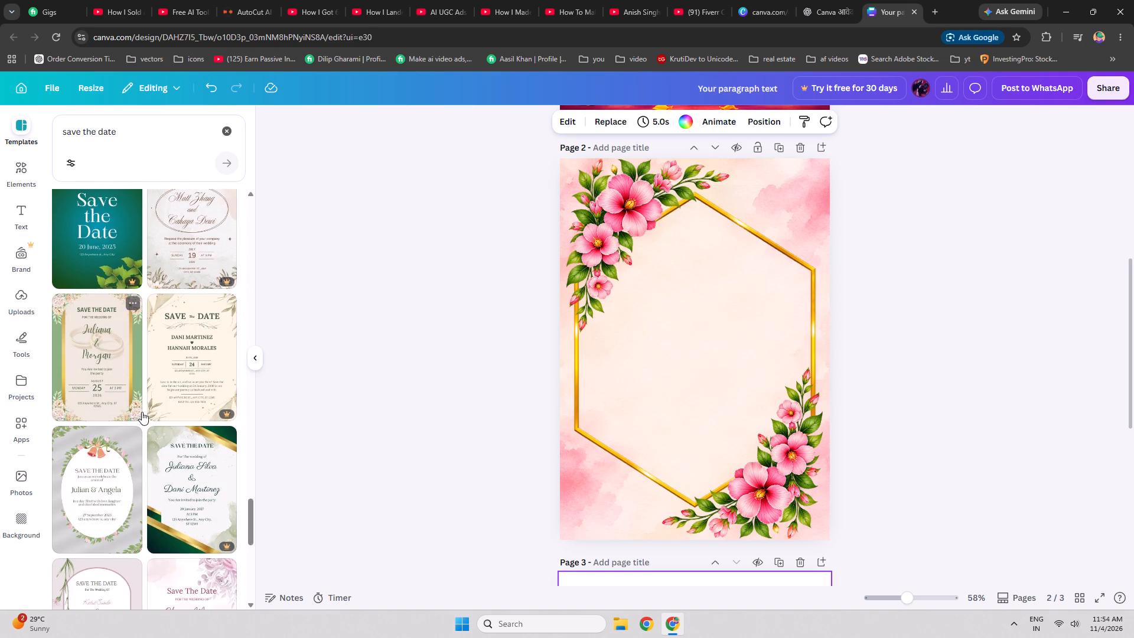
scroll(142, 412, "down", 3)
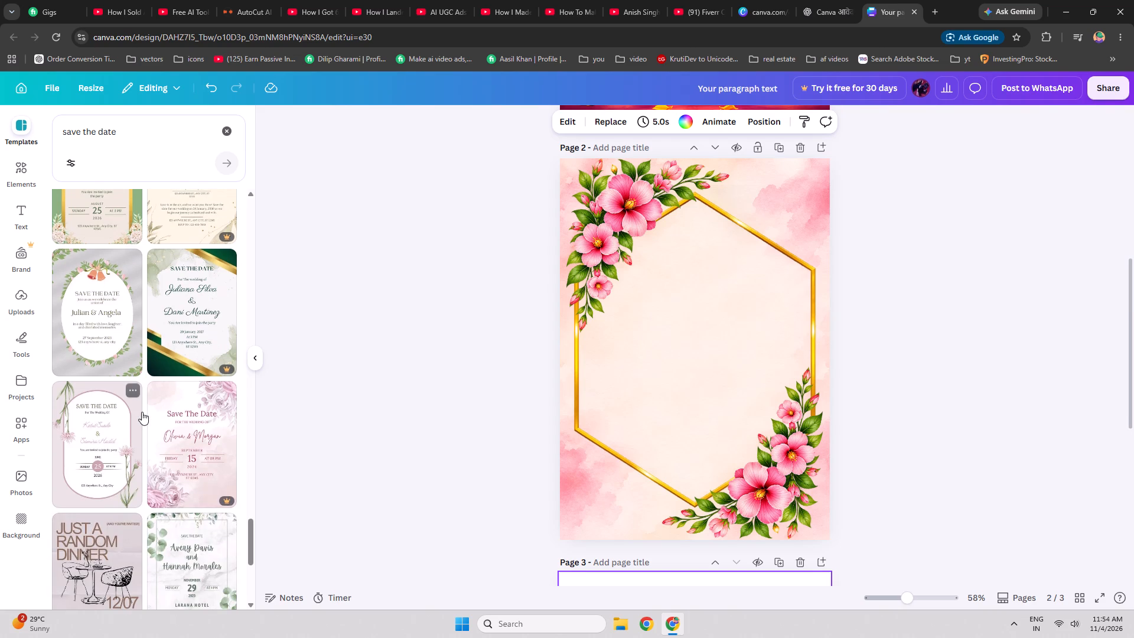
scroll(142, 412, "down", 3)
scroll(142, 412, "up", 6)
scroll(447, 387, "down", 5)
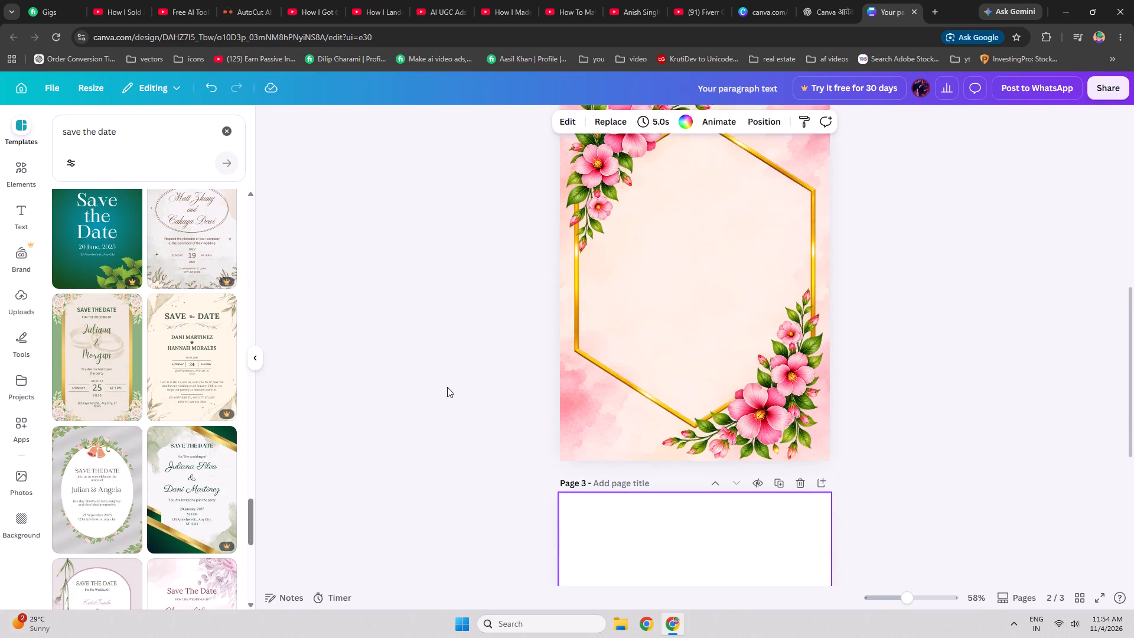
scroll(180, 374, "up", 8)
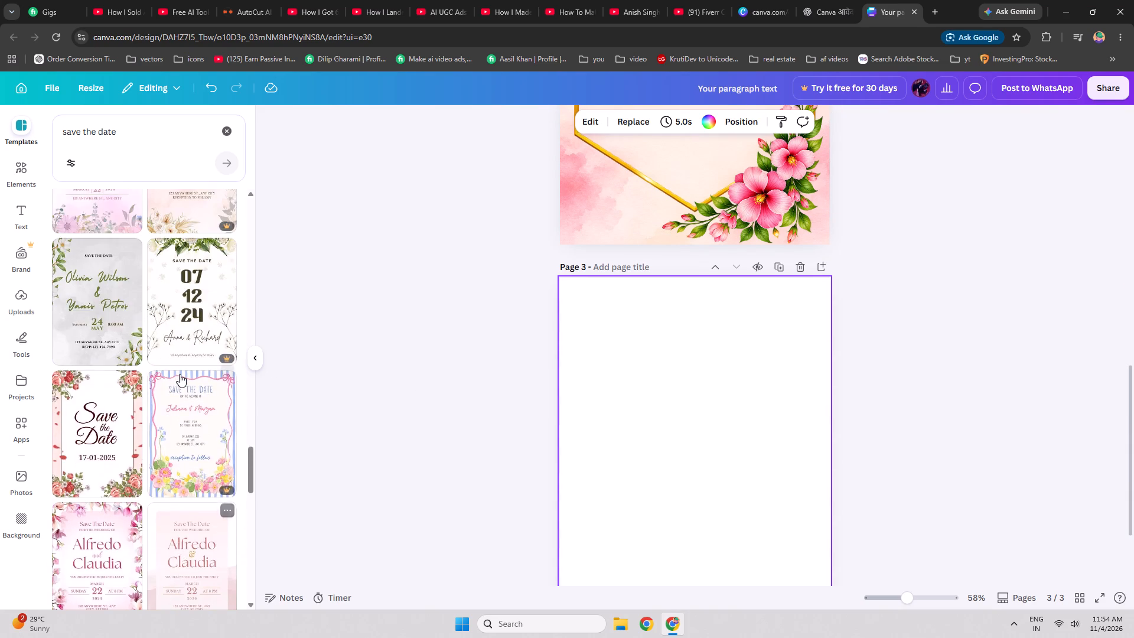
scroll(180, 374, "up", 5)
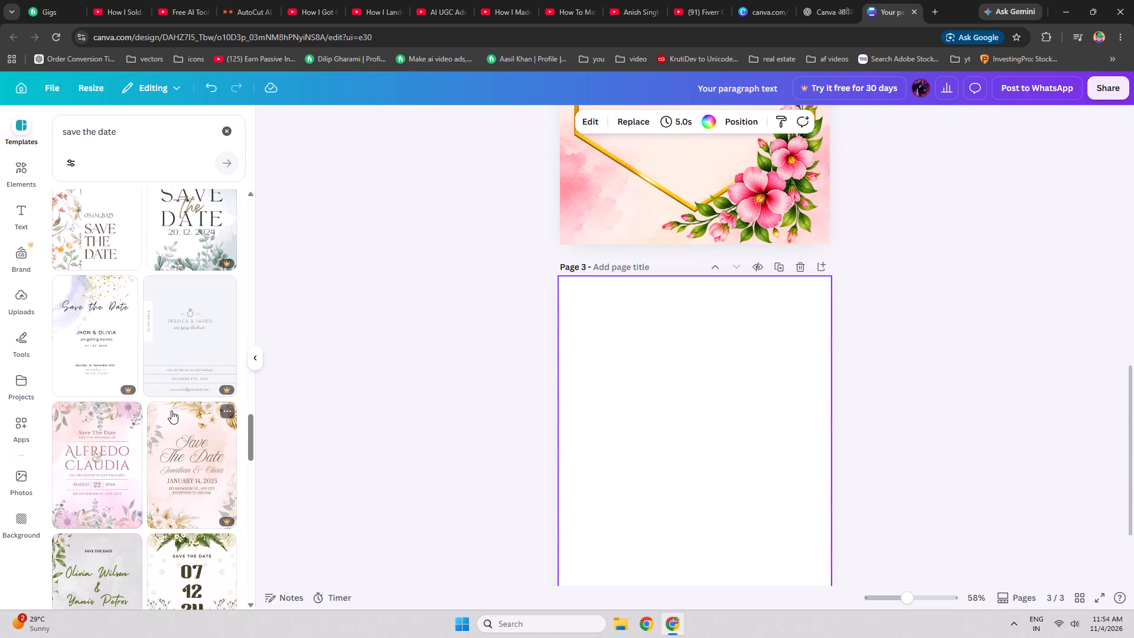
scroll(171, 411, "up", 4)
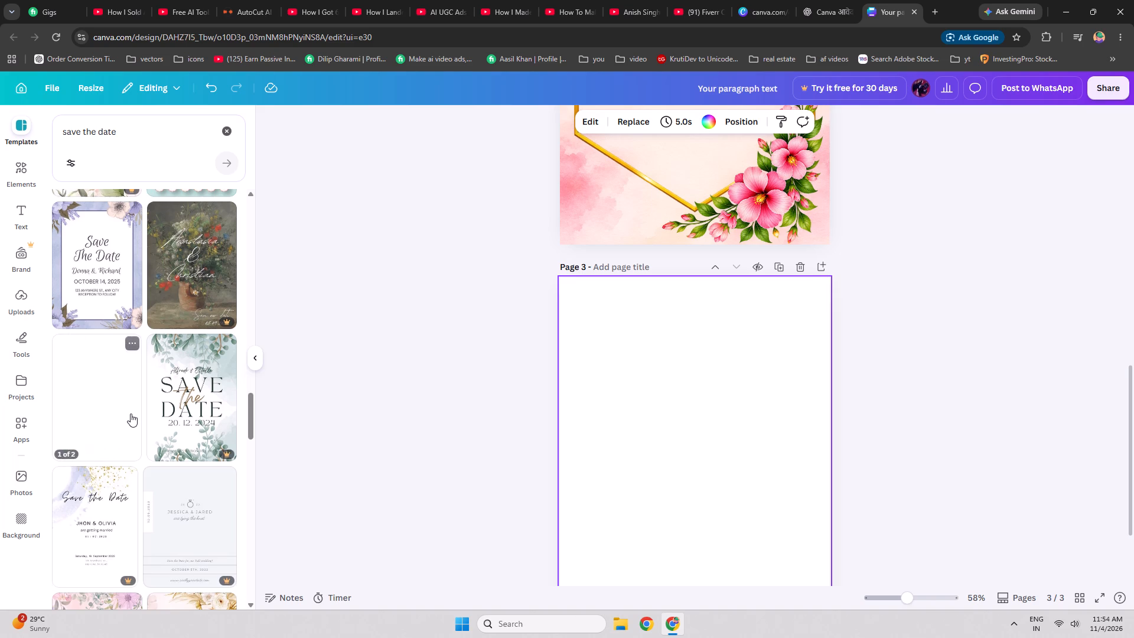
scroll(131, 414, "up", 1)
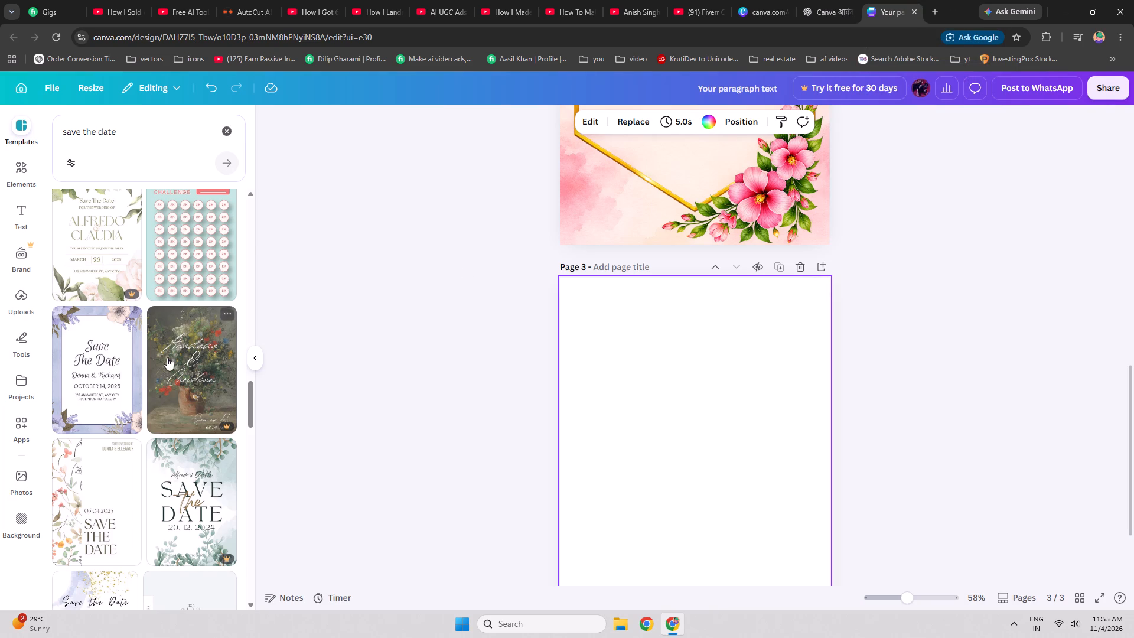
scroll(167, 357, "down", 5)
scroll(167, 357, "down", 20)
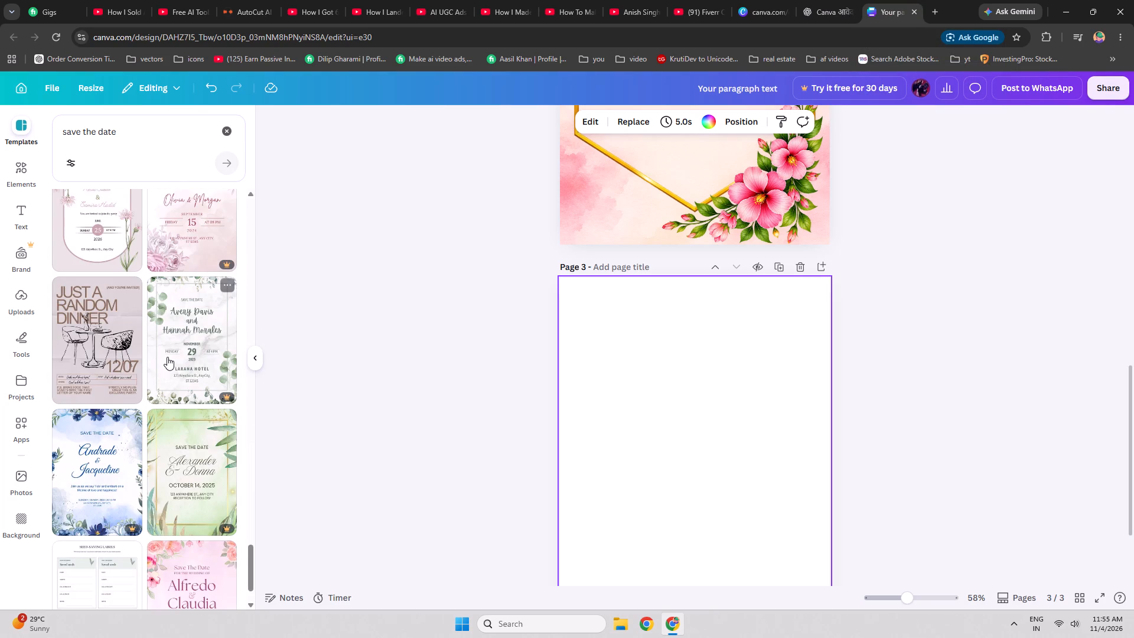
scroll(167, 357, "down", 13)
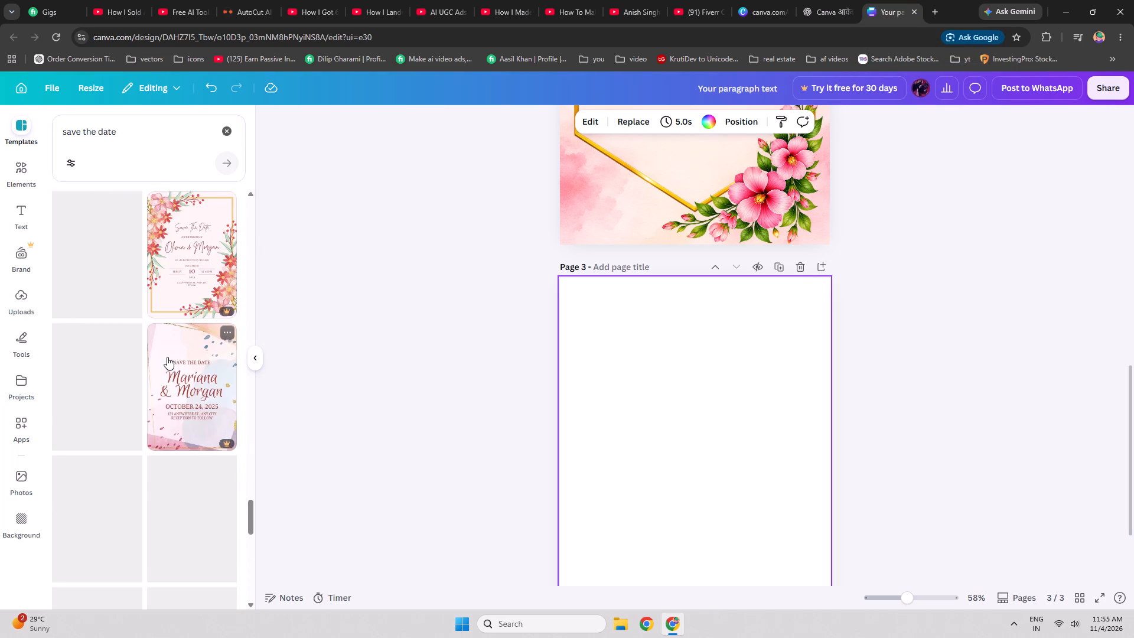
scroll(167, 357, "down", 8)
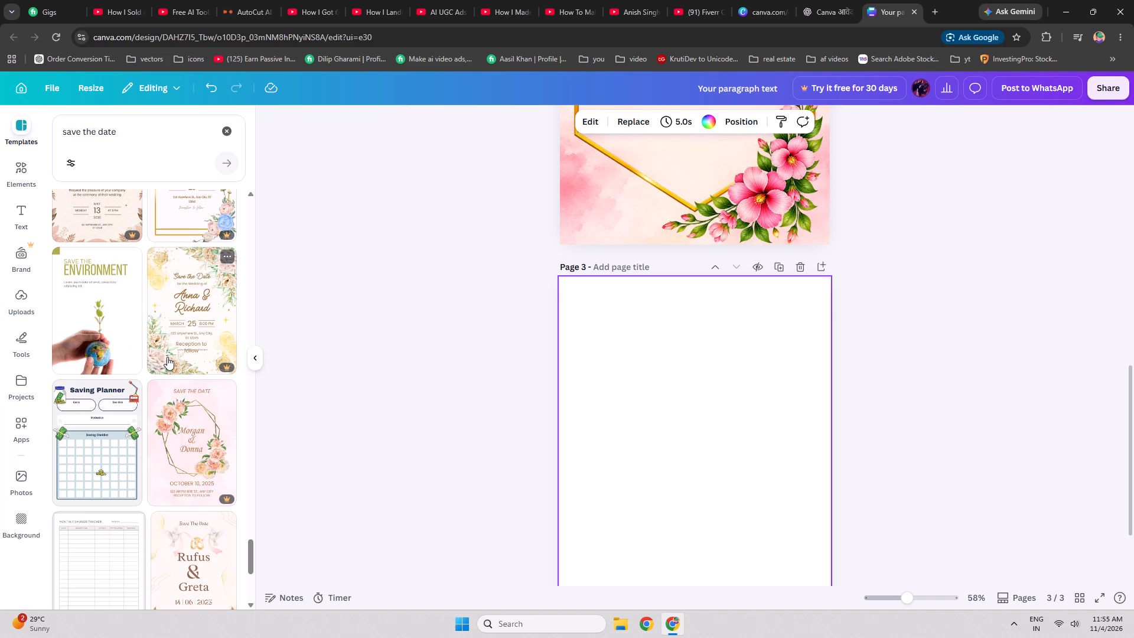
scroll(167, 357, "down", 10)
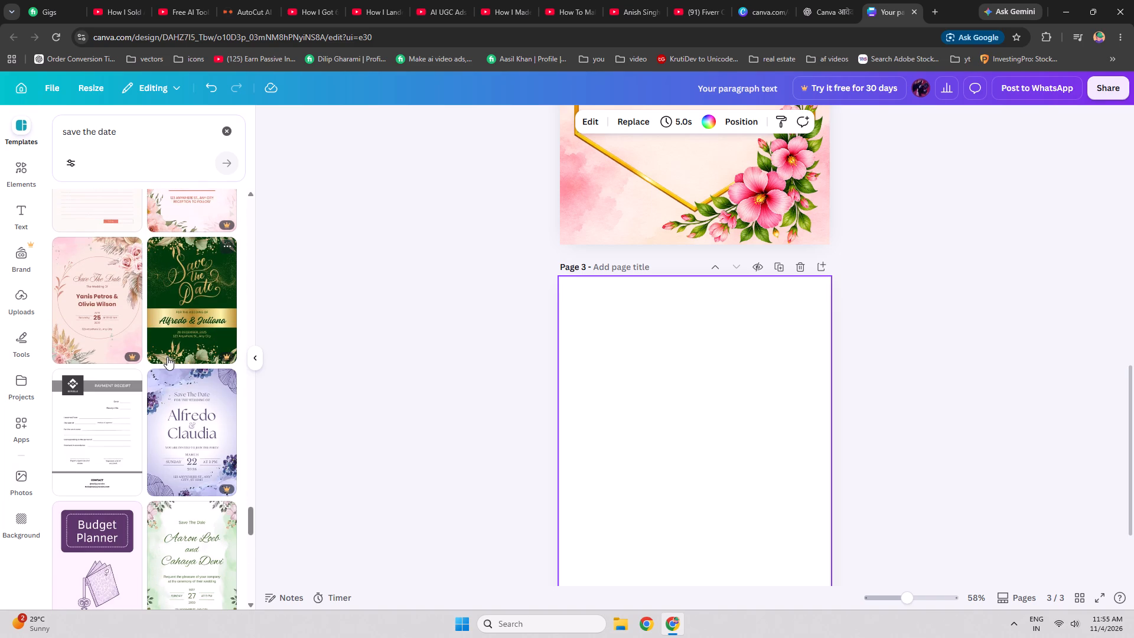
scroll(167, 357, "down", 8)
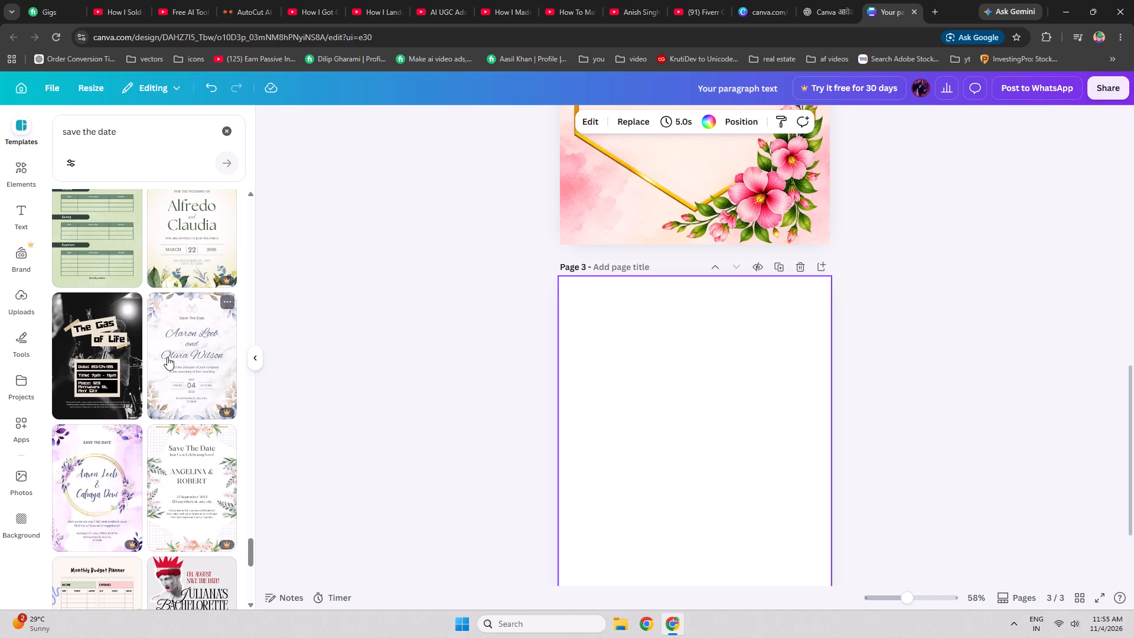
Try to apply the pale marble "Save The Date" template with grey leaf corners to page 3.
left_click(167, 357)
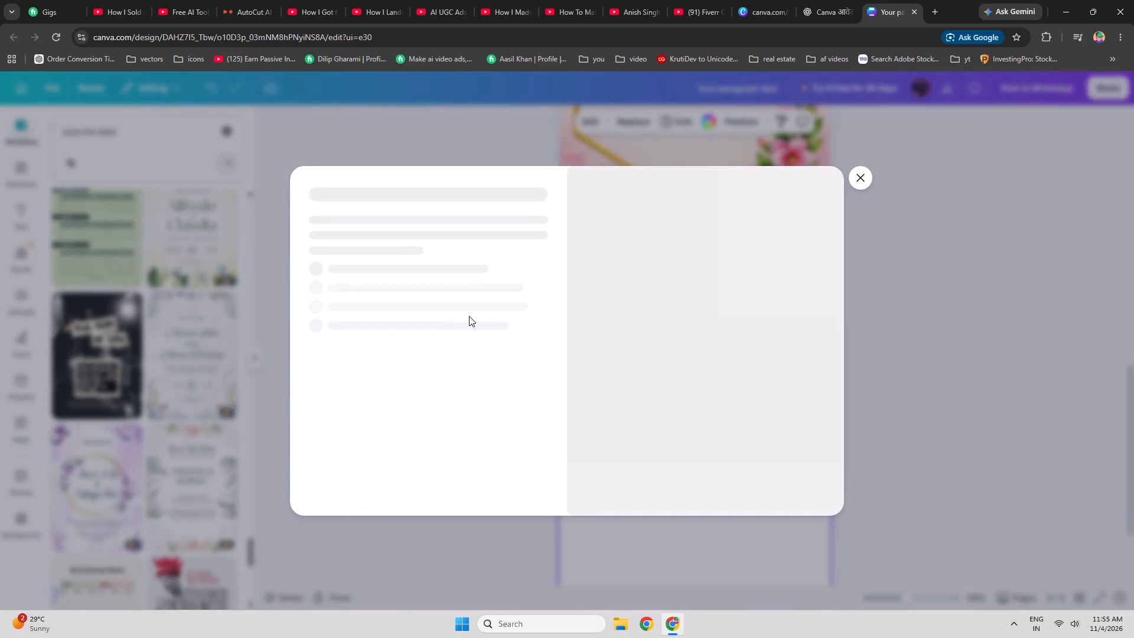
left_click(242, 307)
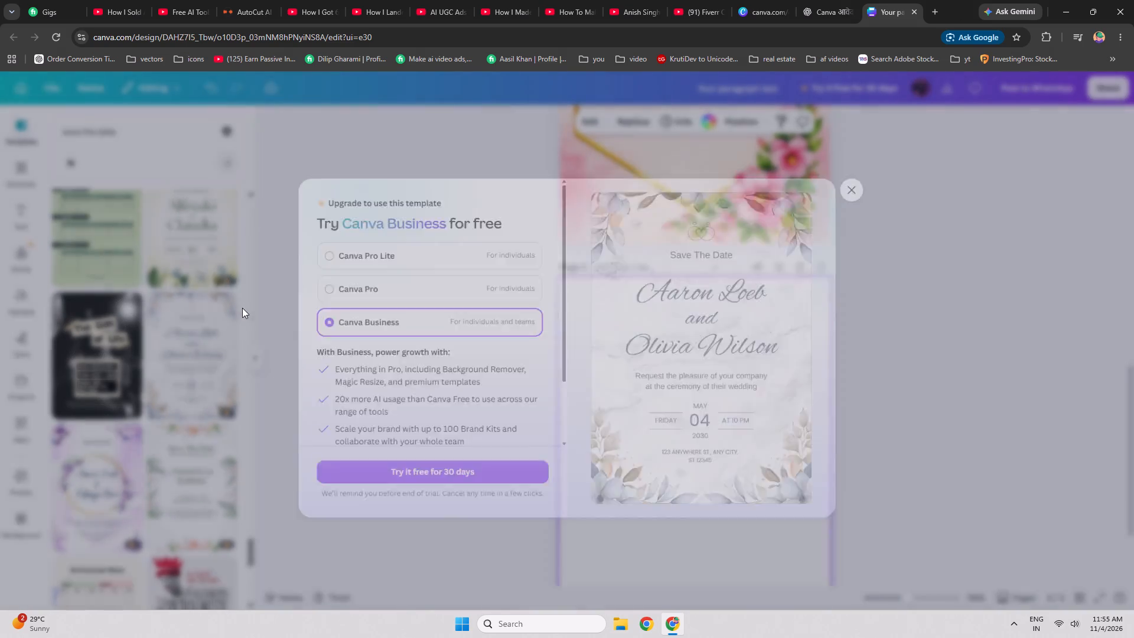
Switch the template search to "Wedding invitation" and apply the beige template with red rose corners to page 3.
scroll(132, 357, "down", 6)
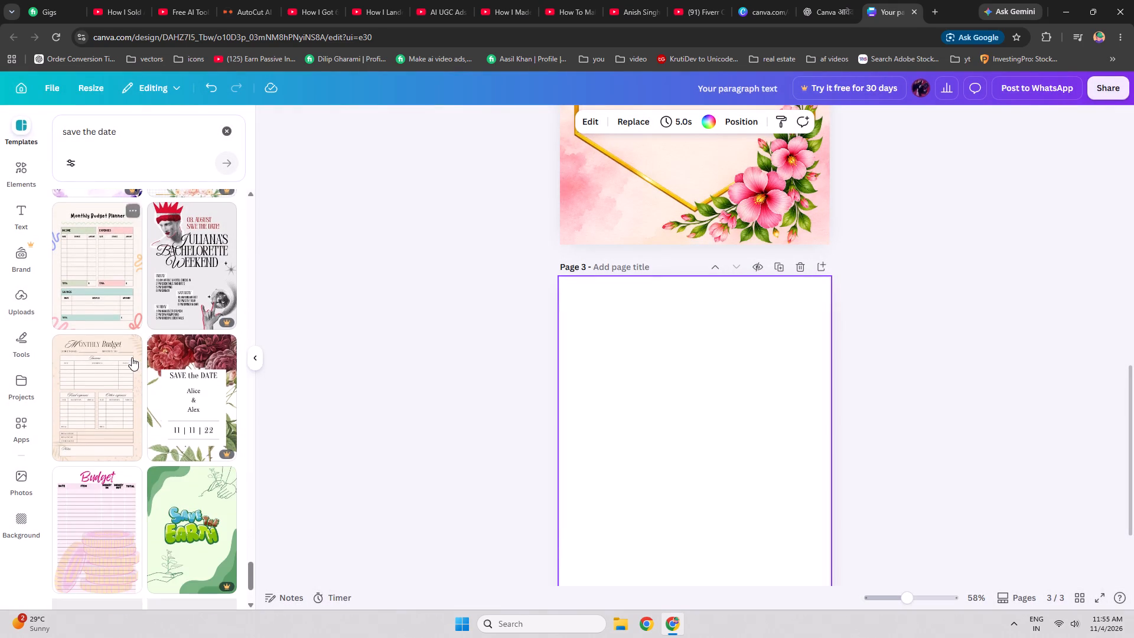
middle_click(142, 471)
middle_click(160, 203)
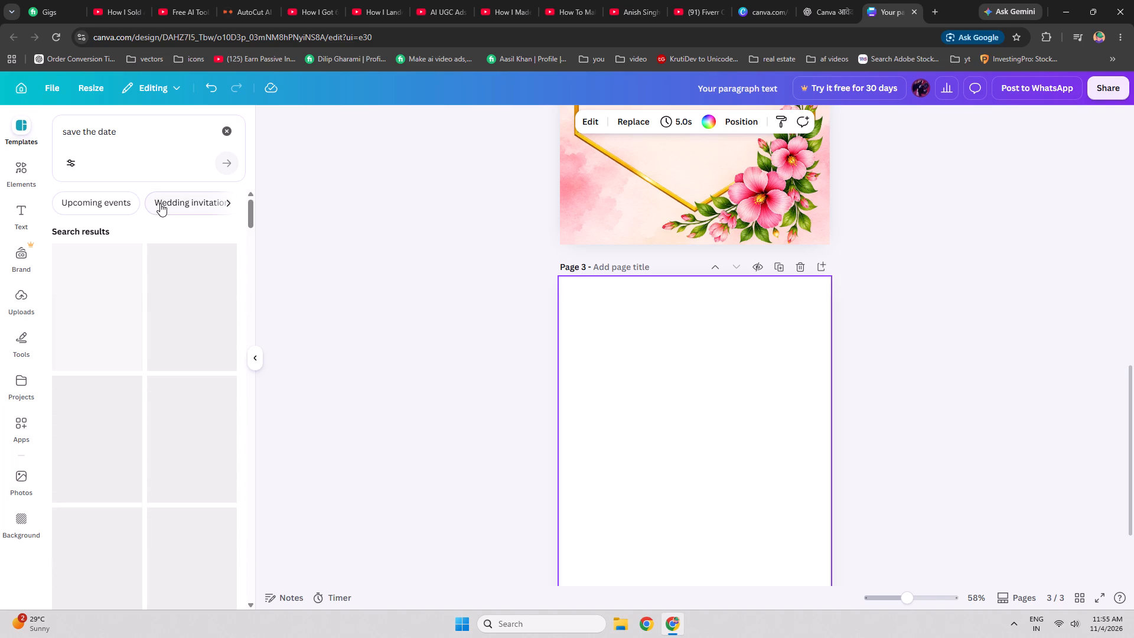
left_click(181, 195)
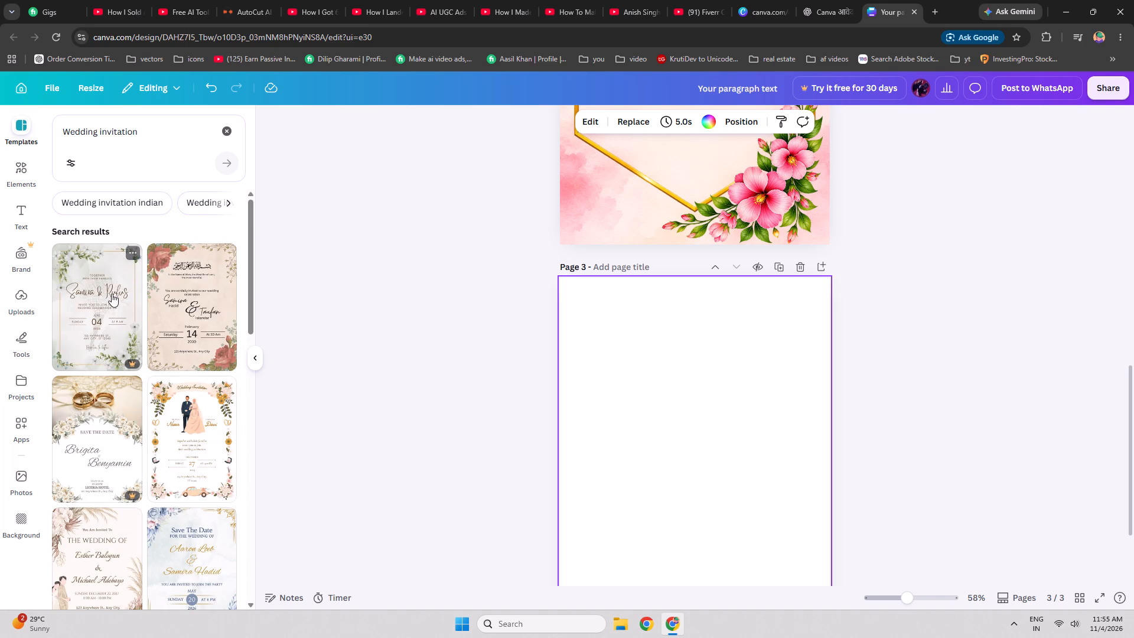
left_click(164, 305)
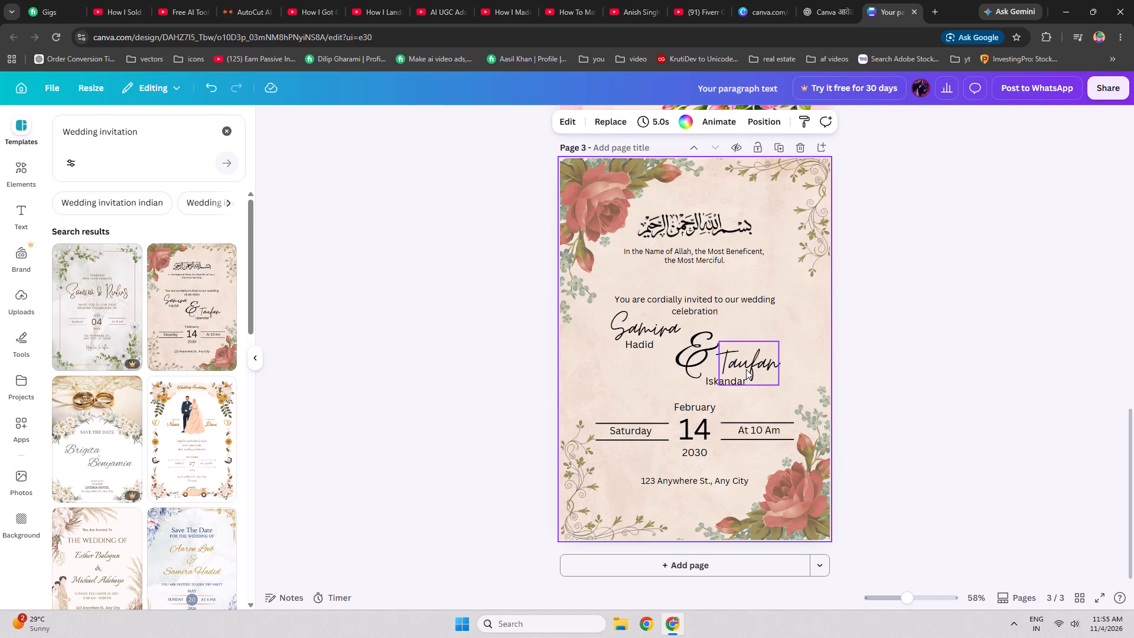
Select the groom's script first name on the rose wedding template to inspect its font.
left_click(746, 369)
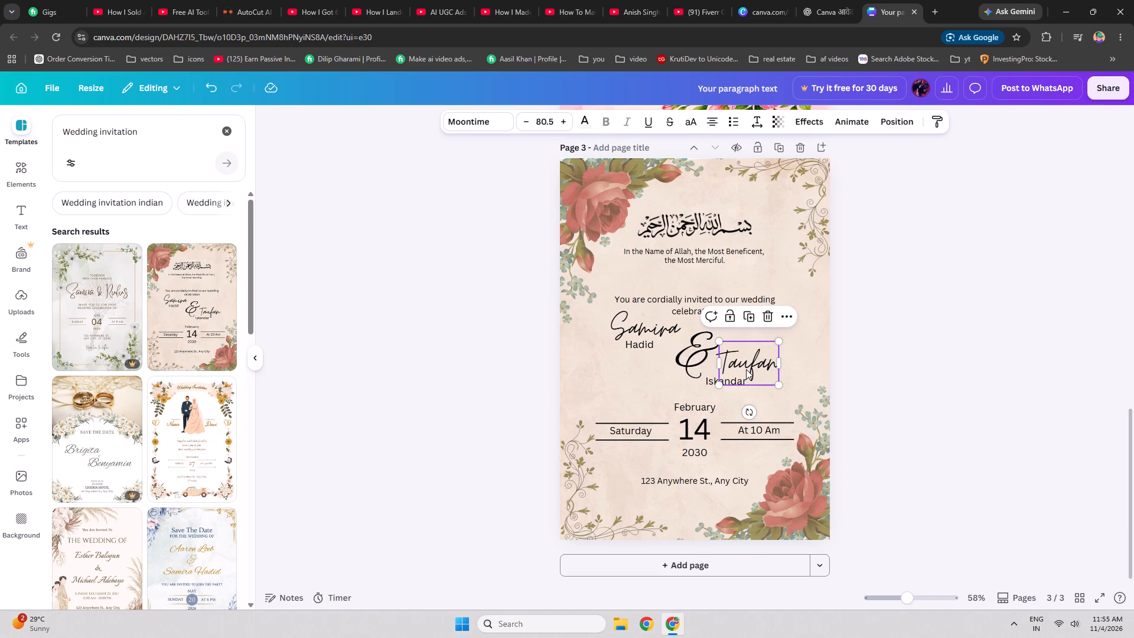
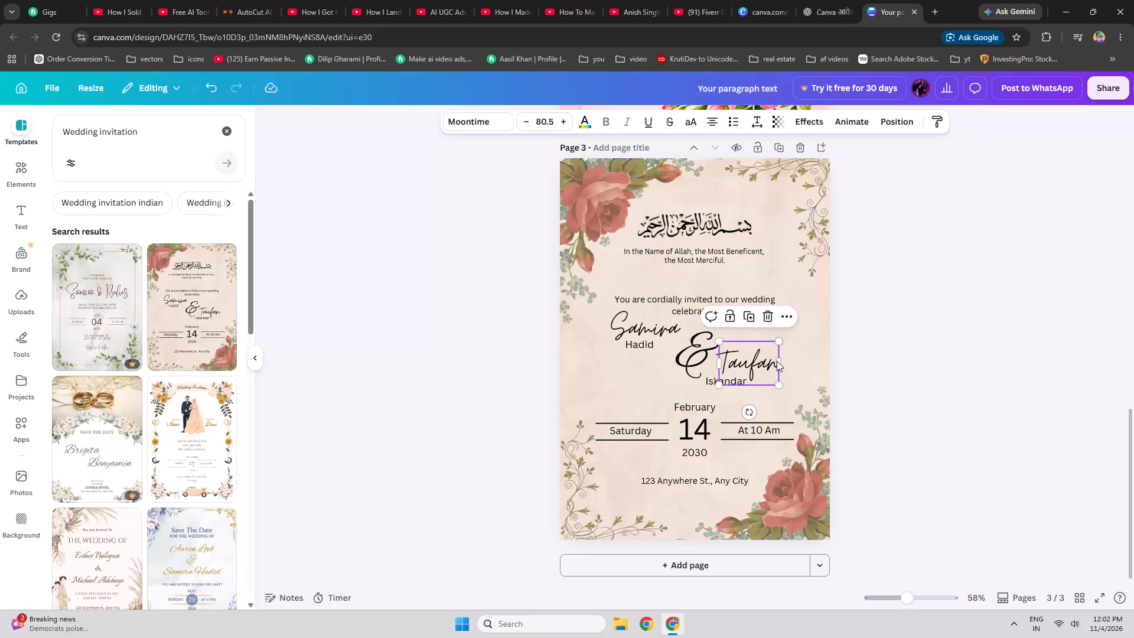
Replace the groom's script first name on the page 3 rose template with "Save" and copy that text element.
double_click(745, 362)
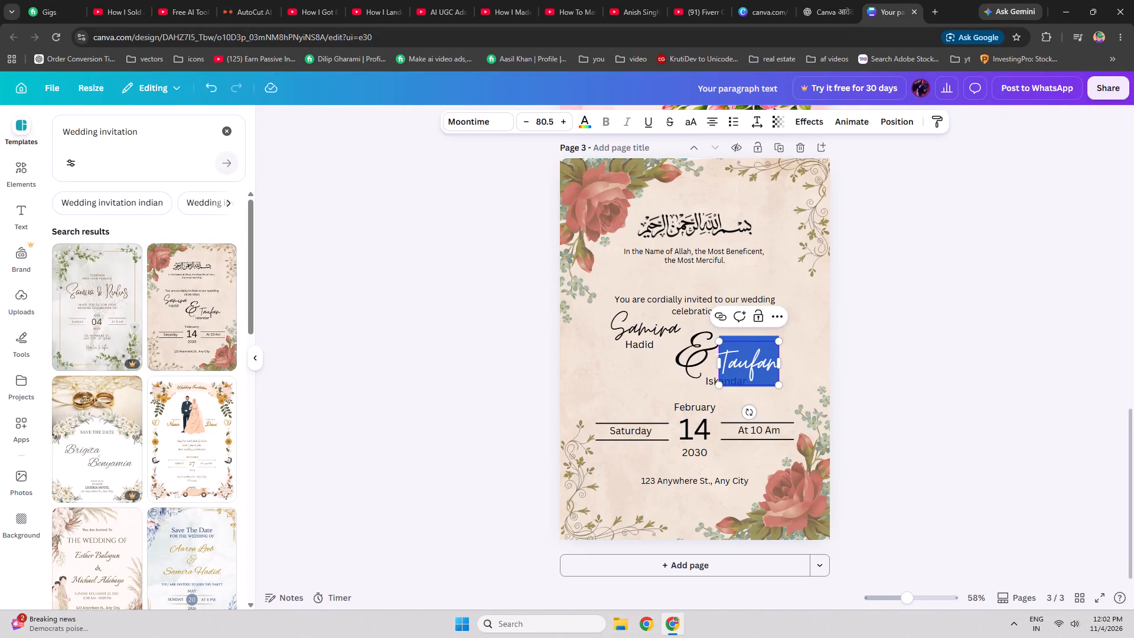
key("shift+s")
type("ave")
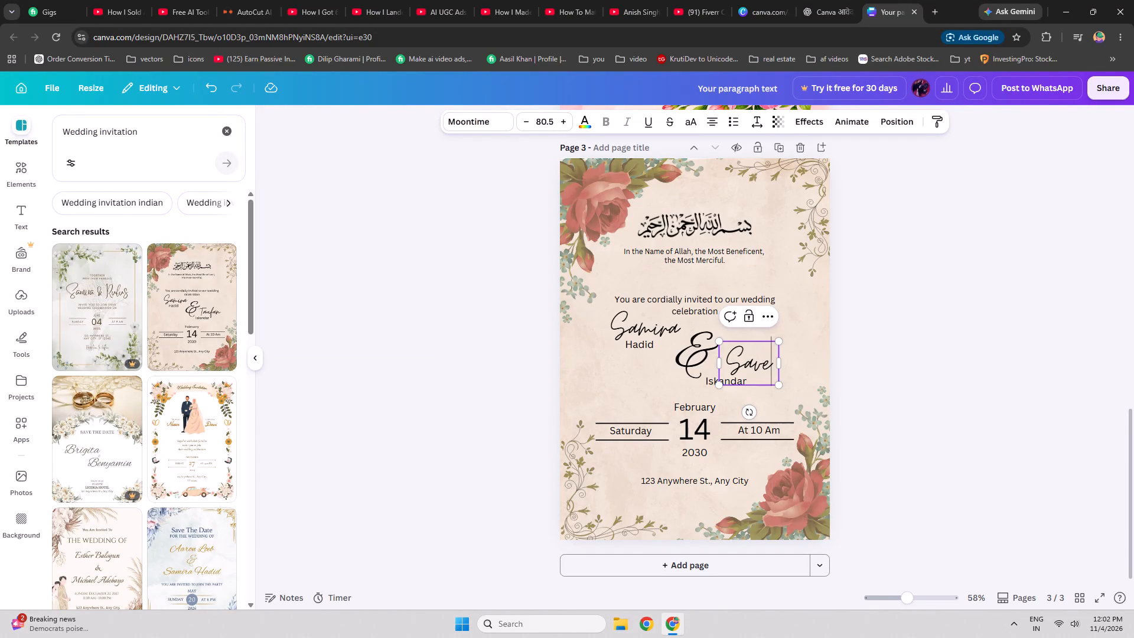
left_click(813, 0)
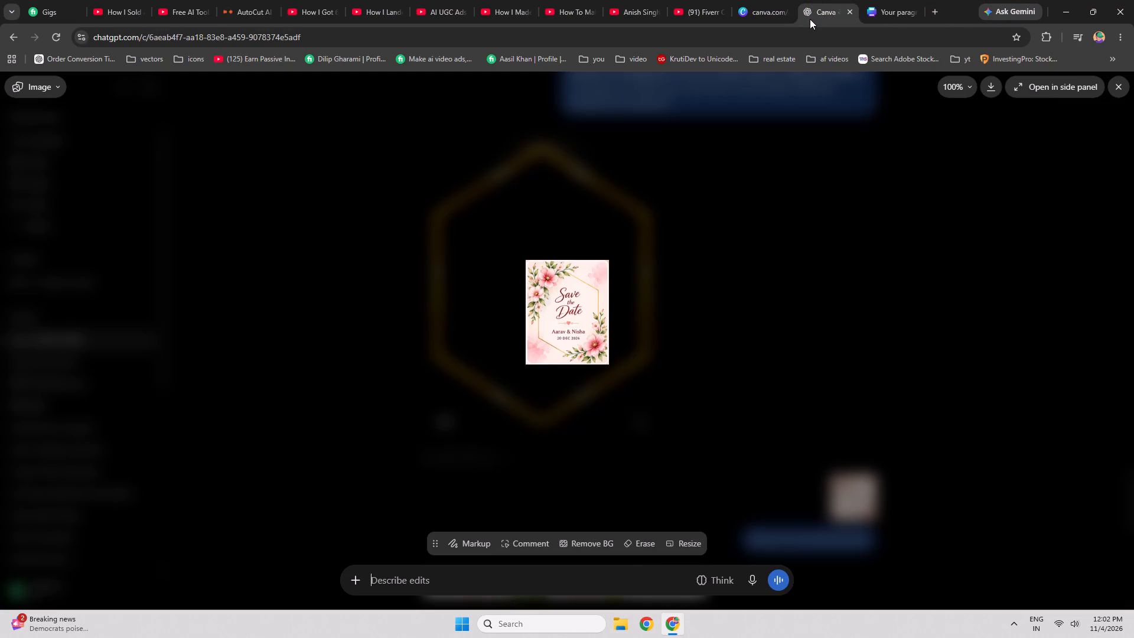
left_click(919, 0)
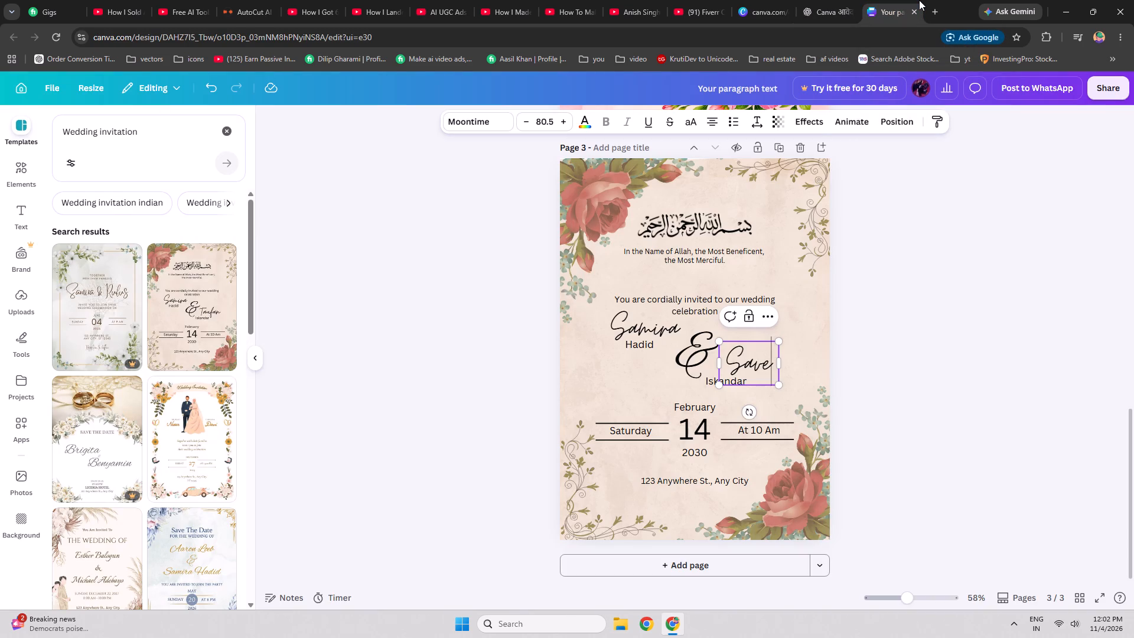
left_click(928, 292)
left_click(751, 361)
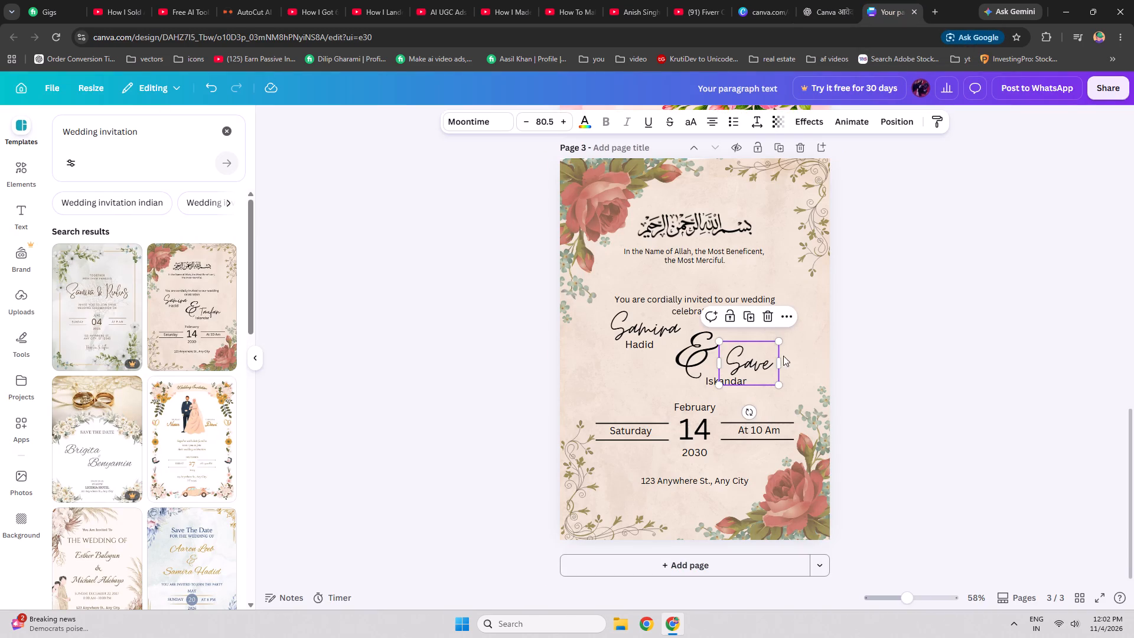
scroll(839, 336, "up", 3)
key("ctrl+c")
Group page 2's two pink flower corners with the gold hexagon frame and lock the group.
scroll(866, 338, "up", 5)
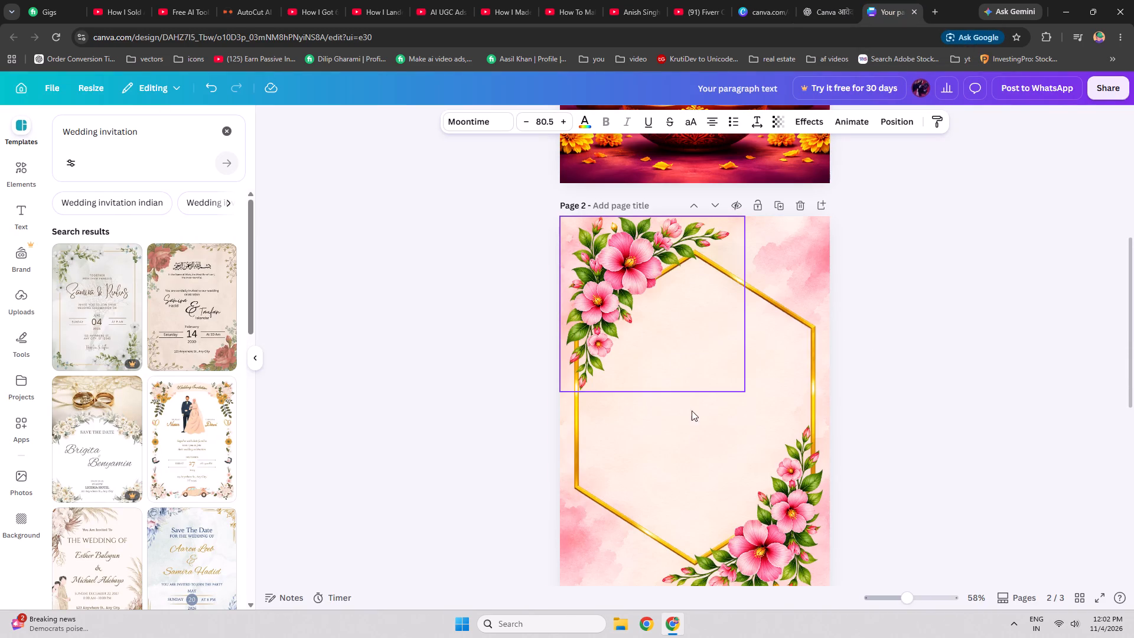
left_click(619, 272)
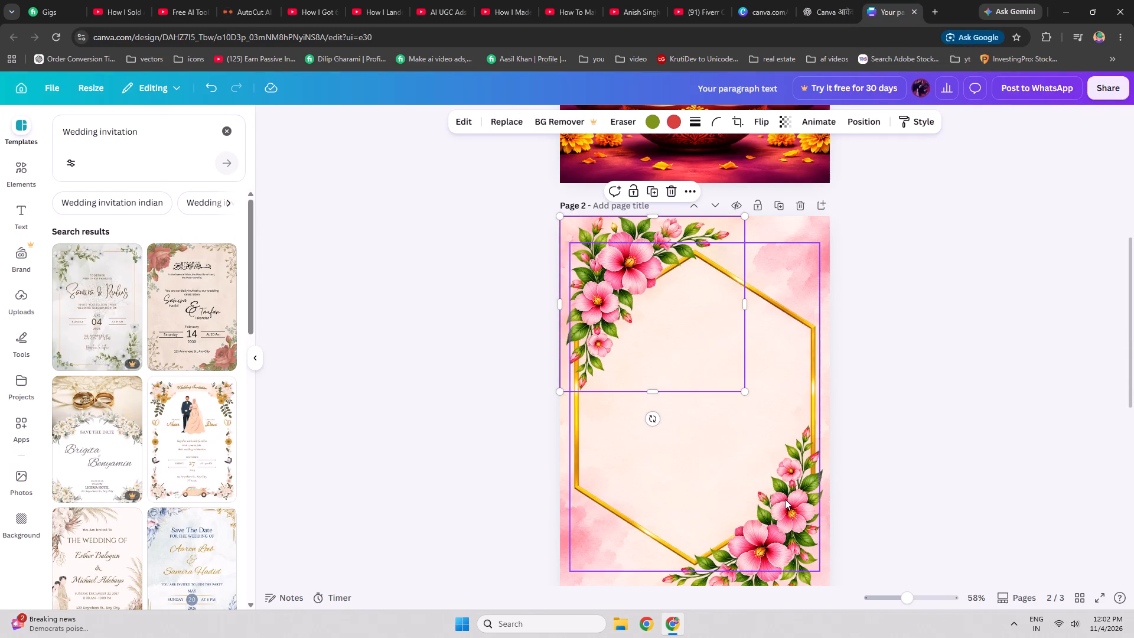
left_click(785, 499, "shift")
left_click(796, 327, "shift")
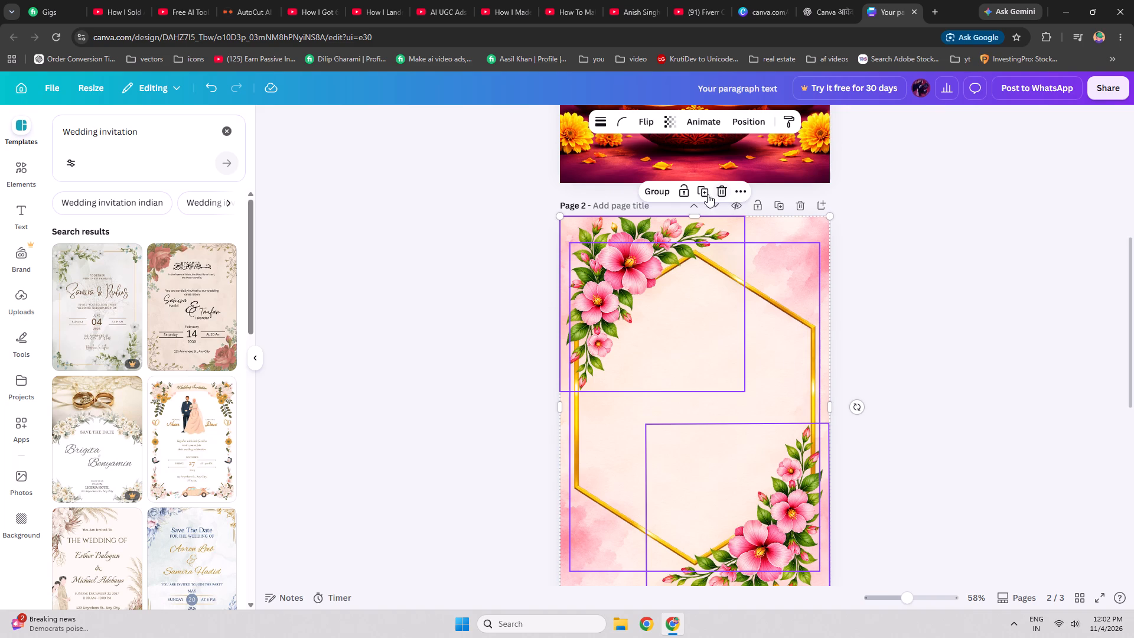
left_click(662, 191)
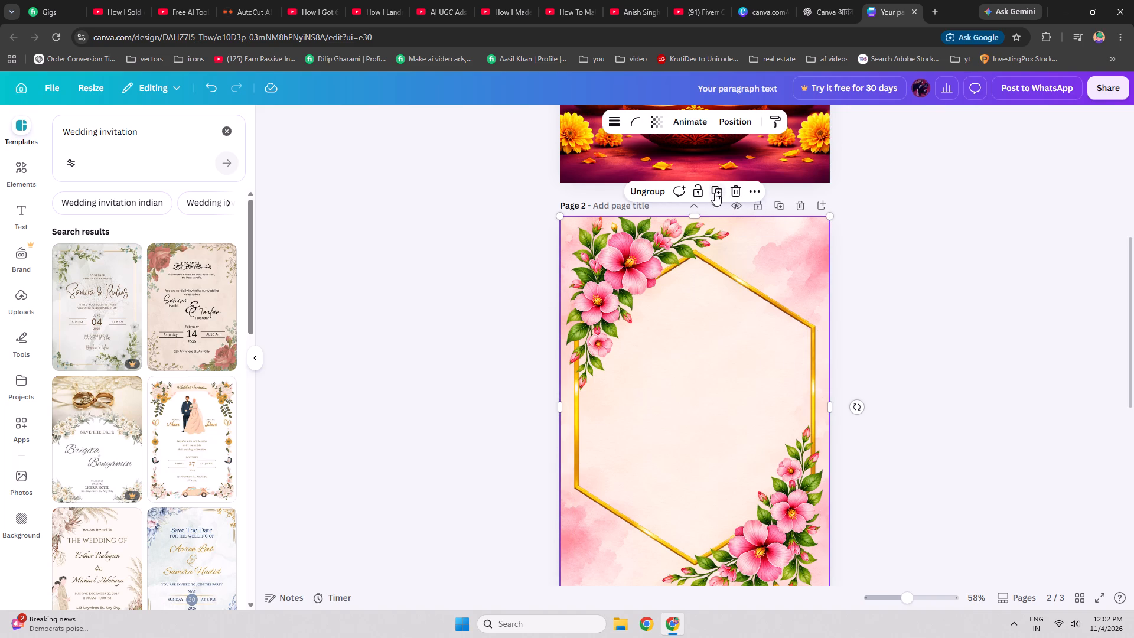
left_click(699, 193)
left_click(910, 263)
left_click(644, 363)
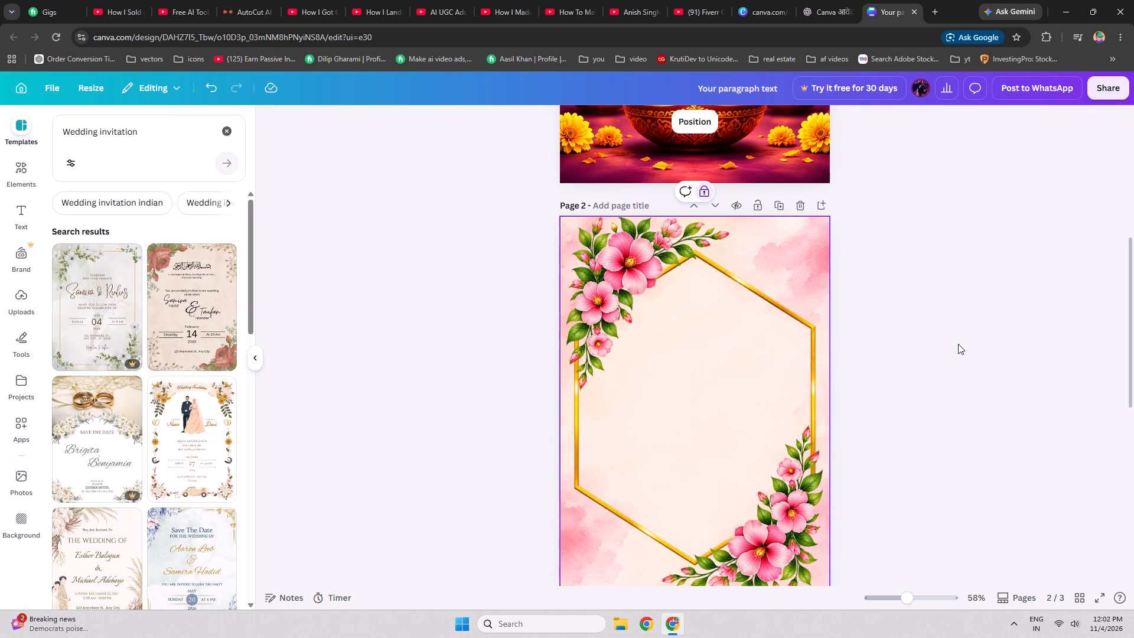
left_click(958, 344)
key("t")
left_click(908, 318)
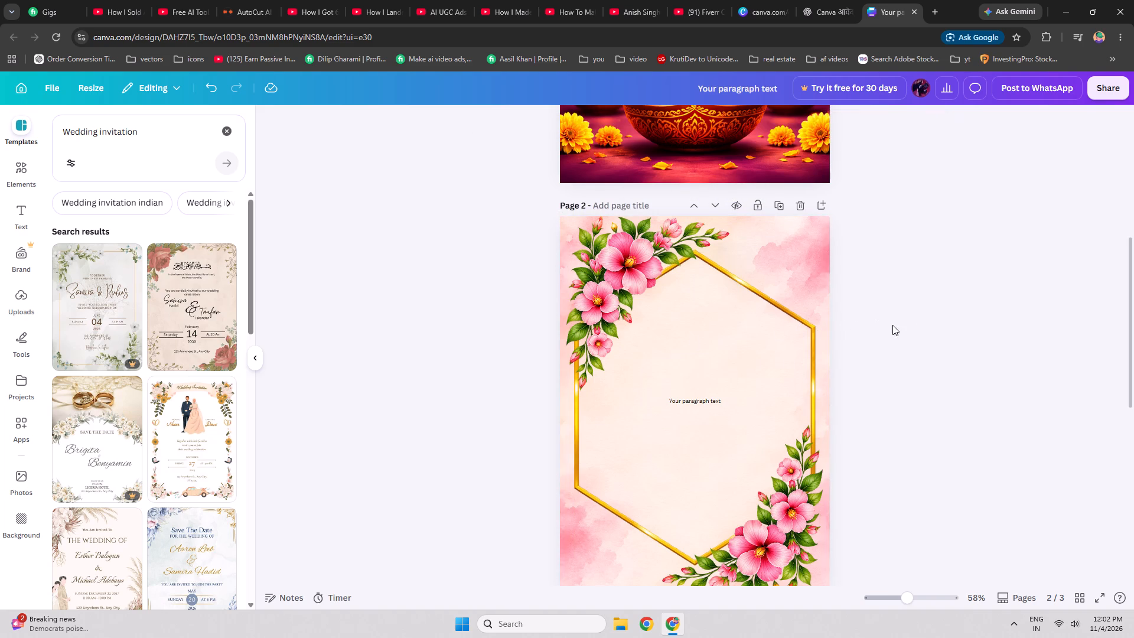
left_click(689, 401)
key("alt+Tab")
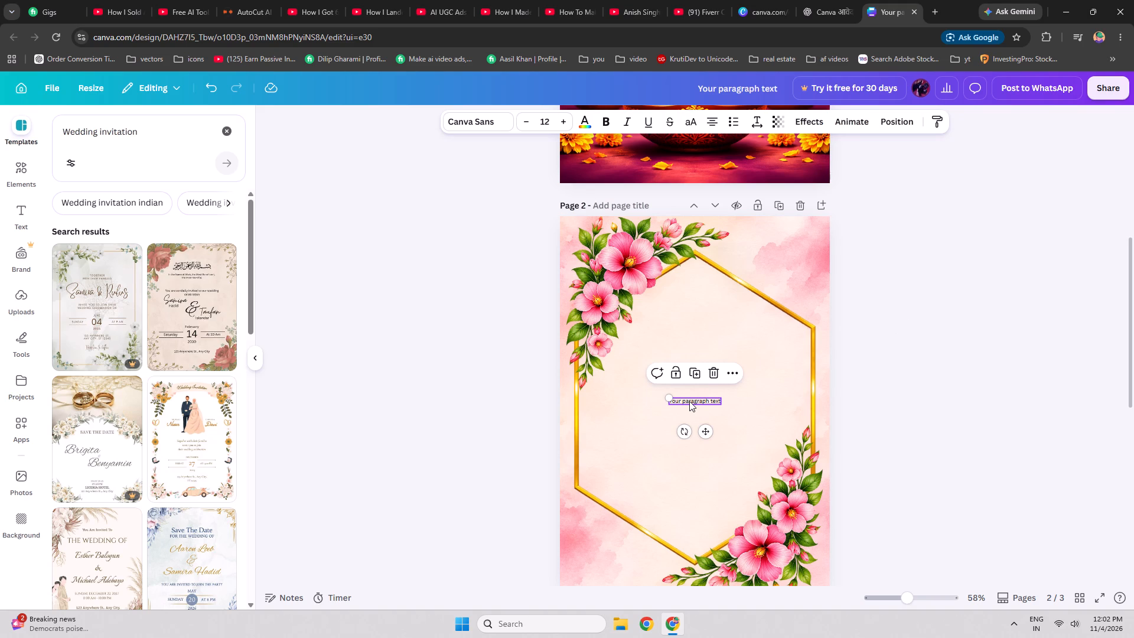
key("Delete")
Paste the script "Save" onto page 2, enlarge it to about size 146, and place it in the upper part of the hexagon.
key("ctrl+v")
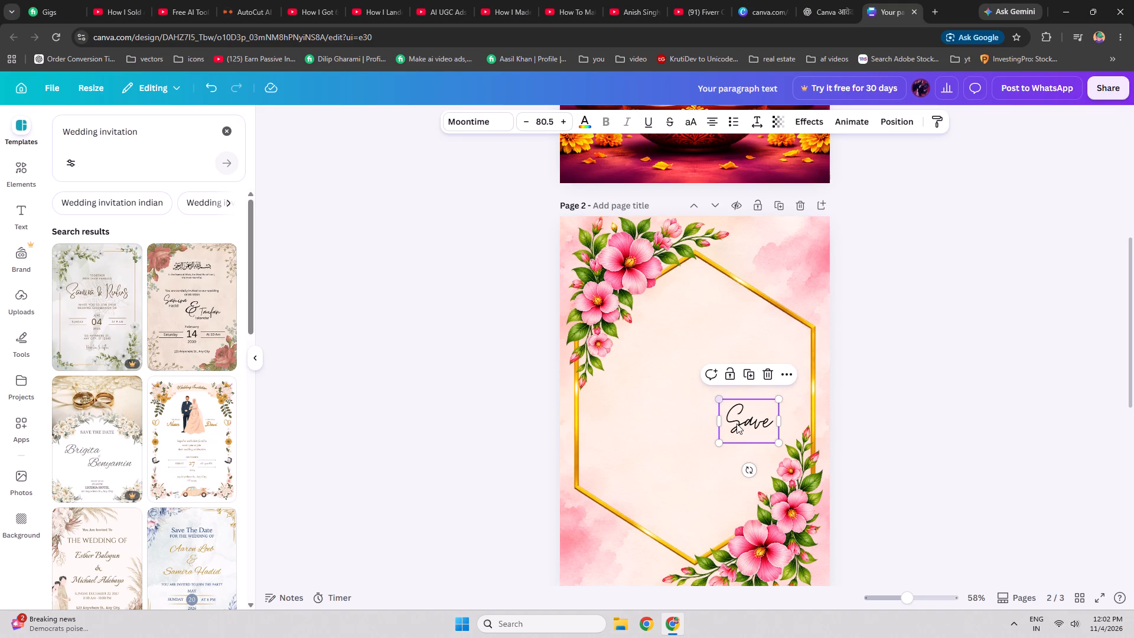
left_click_drag(737, 424, 663, 343)
left_click_drag(709, 366, 751, 405)
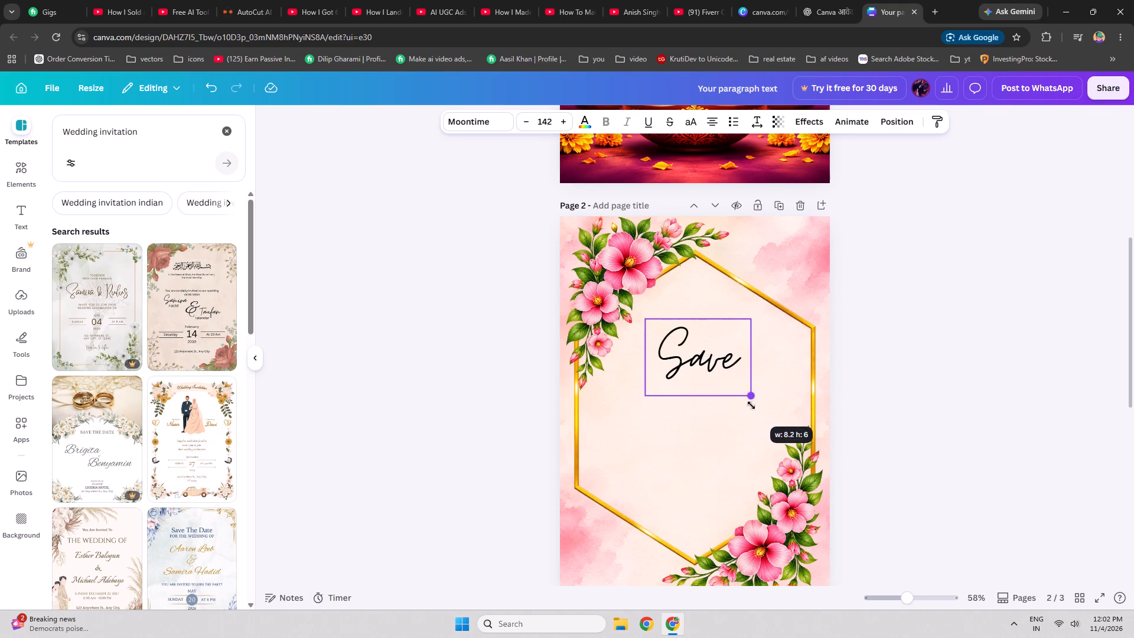
left_click_drag(751, 405, 757, 404)
left_click_drag(704, 373, 692, 343)
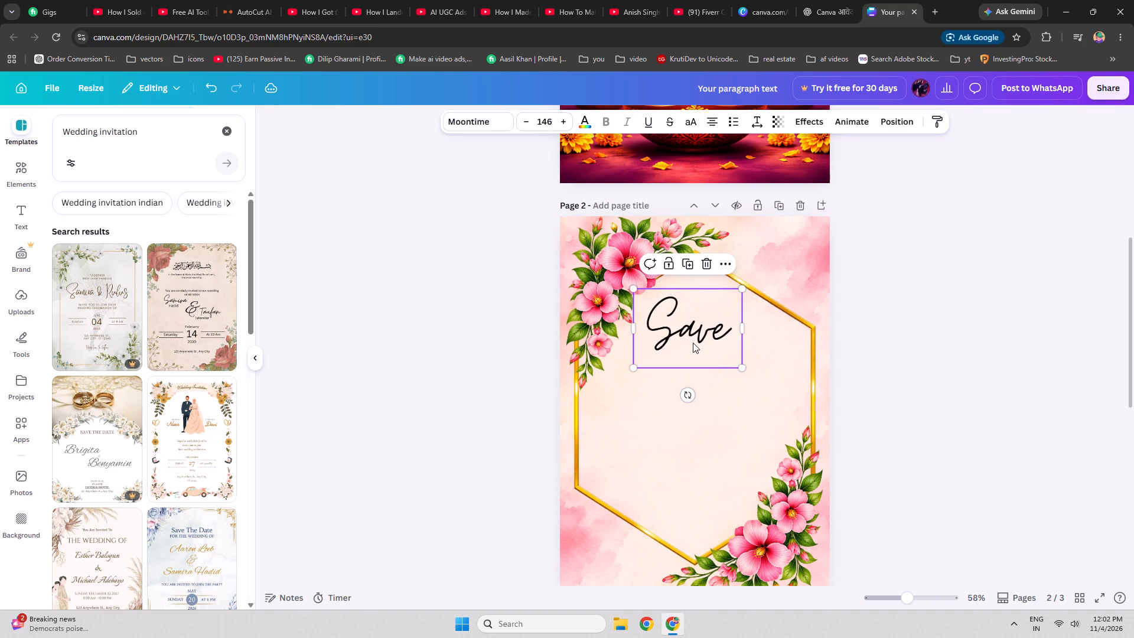
Duplicate the "Save" lettering, change the copy to "Date", and place it below and to the right of "Save" inside the hexagon.
key("ctrl+c")
key("ctrl+v")
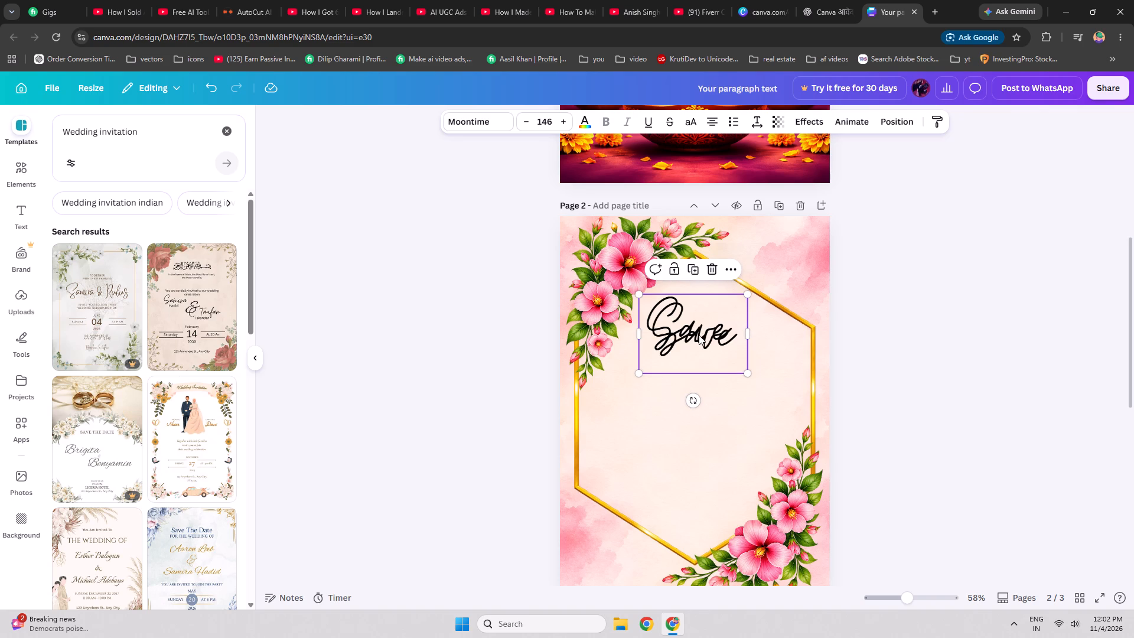
left_click_drag(704, 341, 711, 394)
double_click(705, 394)
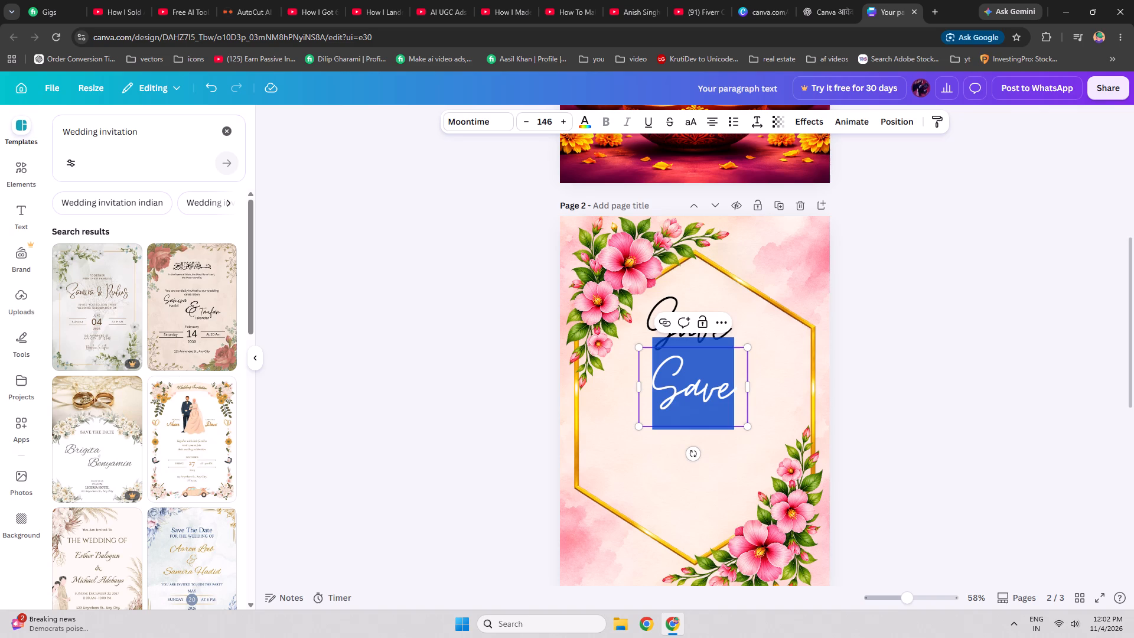
key("shift+d")
type("ate")
left_click(937, 423)
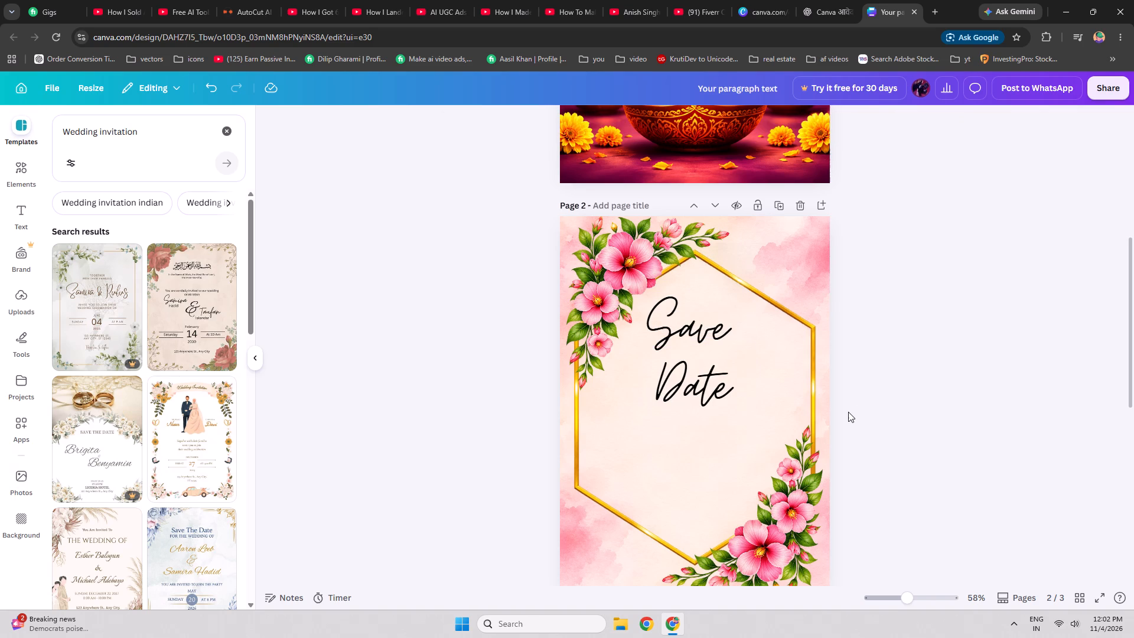
left_click_drag(689, 395, 738, 400)
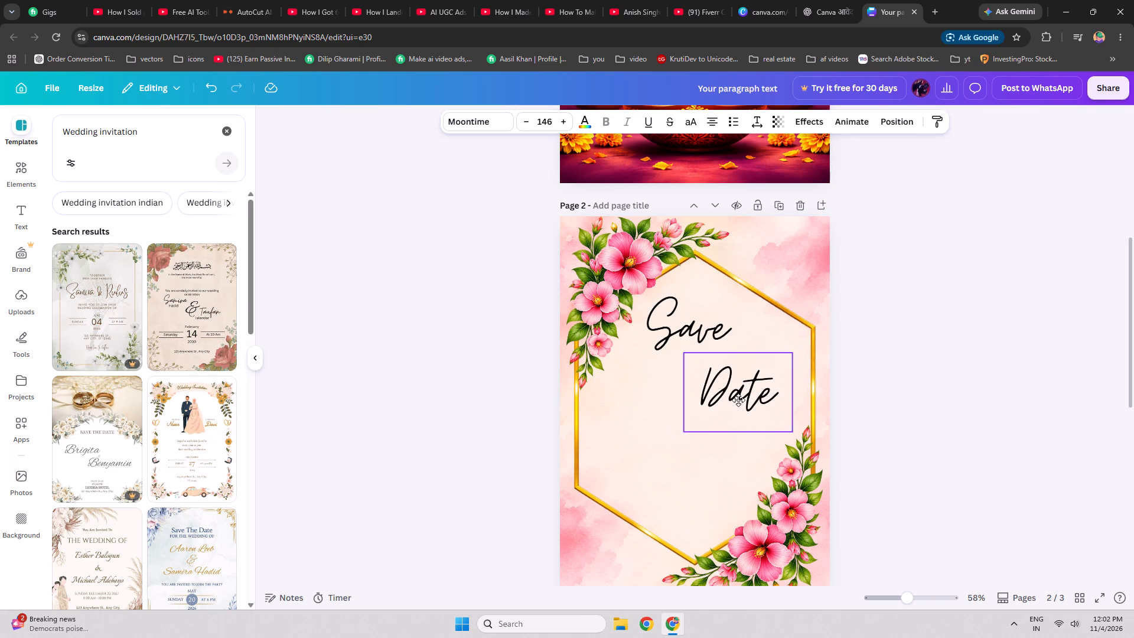
left_click_drag(738, 400, 744, 400)
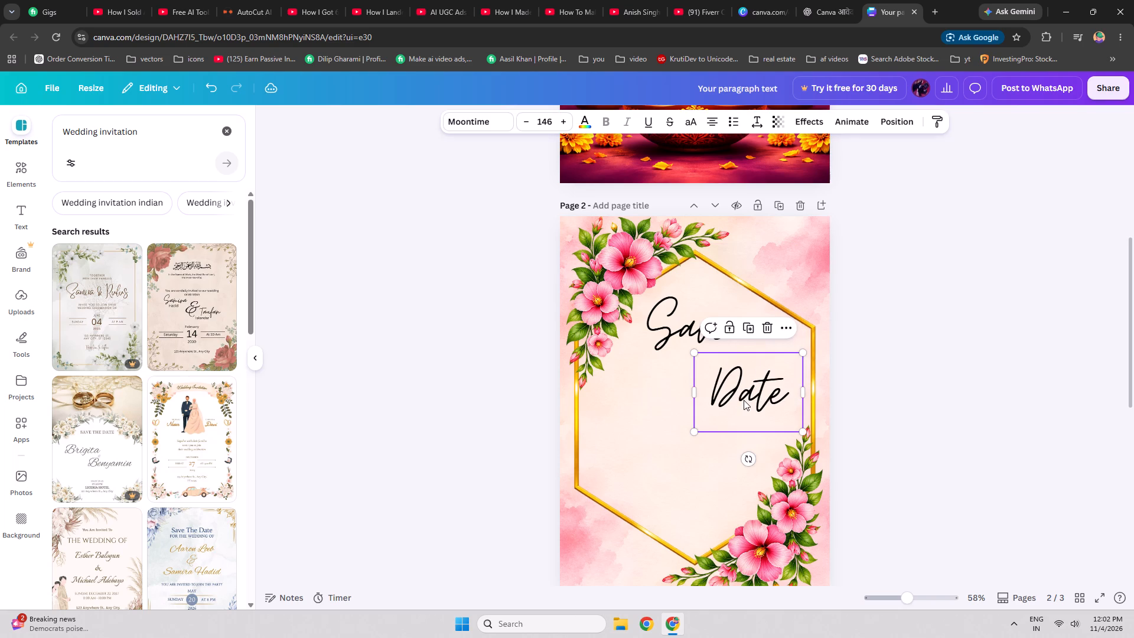
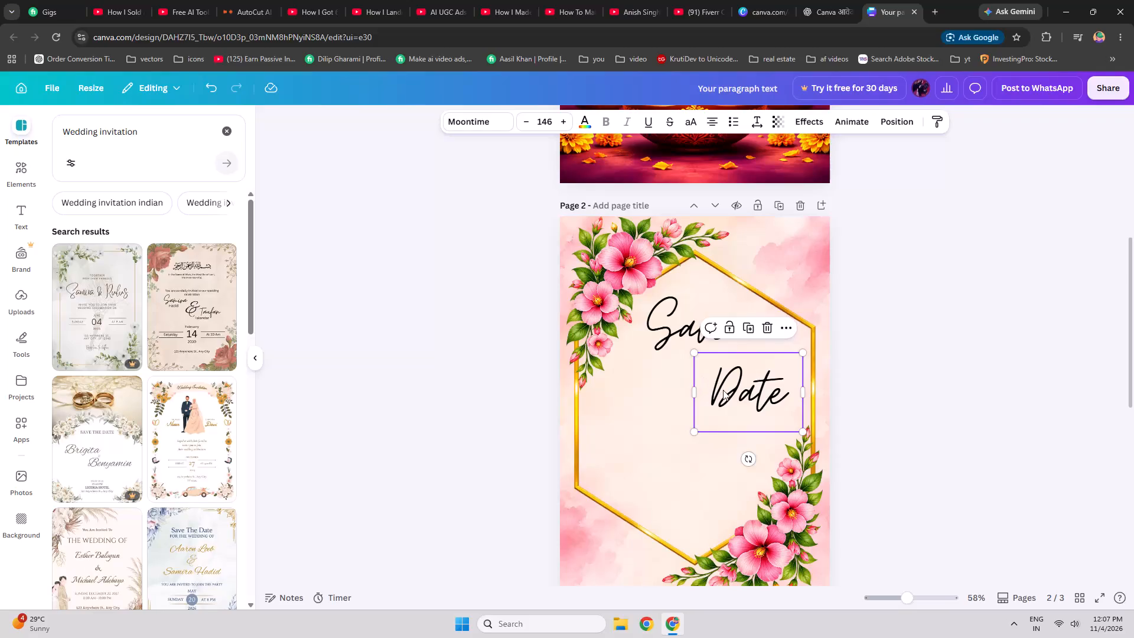
Copy the large "14" date text from the page 3 rose template and paste it onto page 2.
left_click_drag(725, 390, 727, 401)
scroll(940, 426, "down", 2)
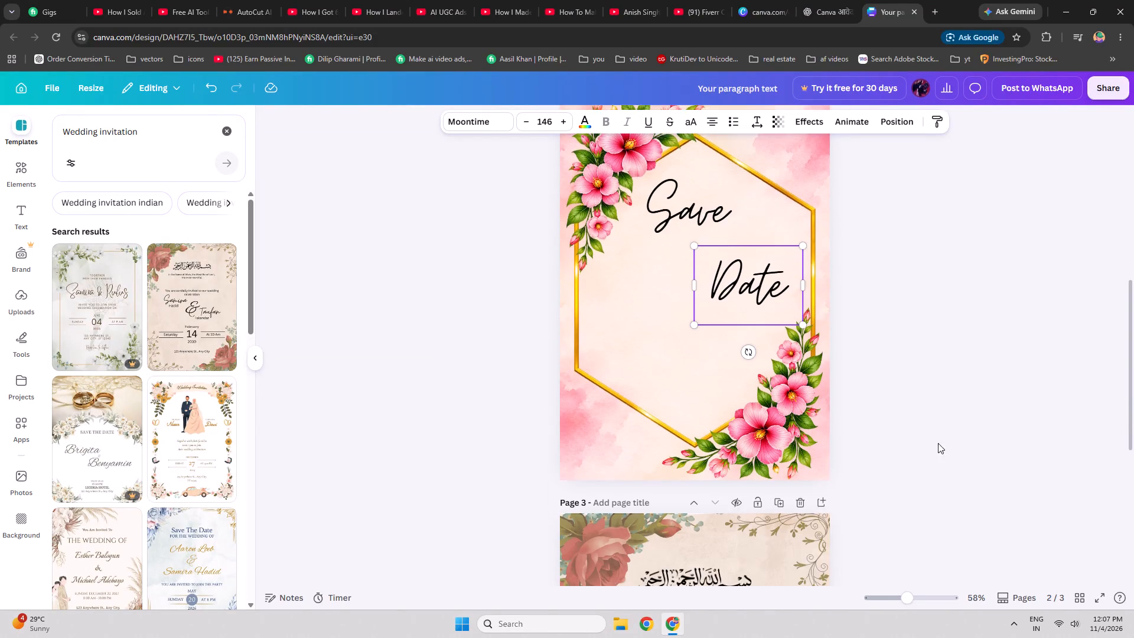
scroll(877, 476, "down", 6)
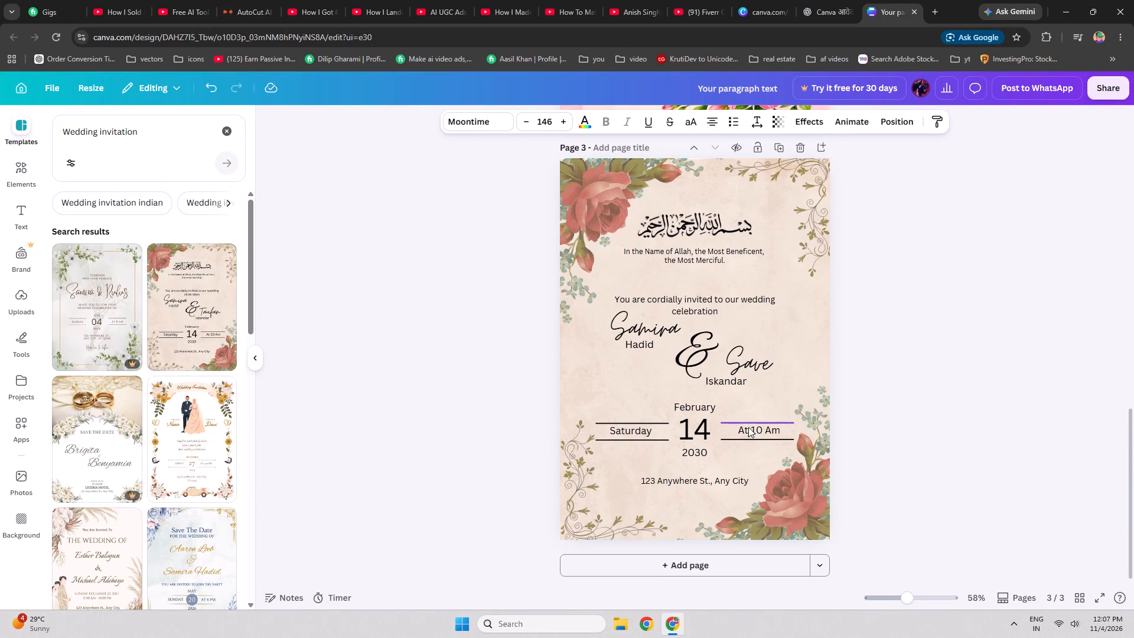
scroll(700, 427, "up", 1)
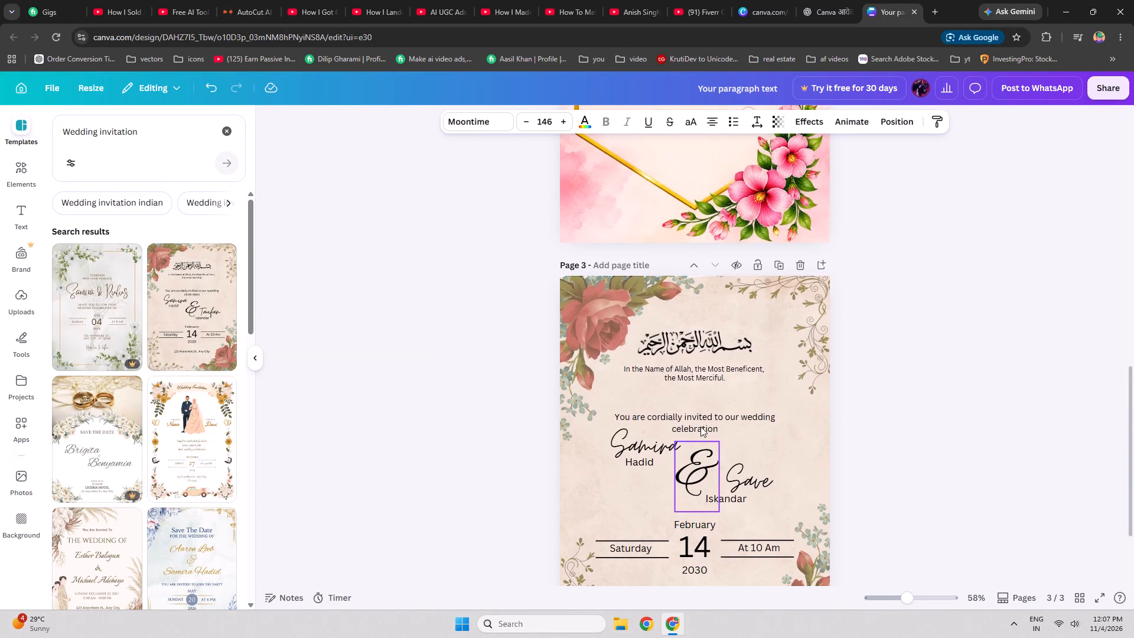
scroll(700, 427, "up", 3)
scroll(700, 427, "down", 3)
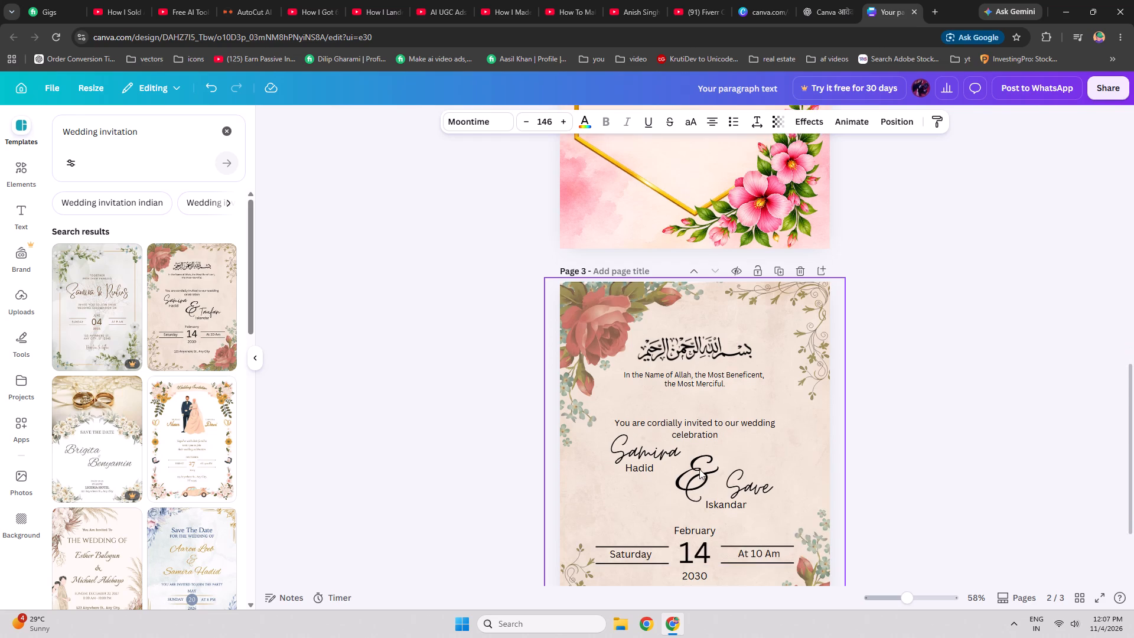
scroll(702, 538, "down", 1)
left_click(705, 428)
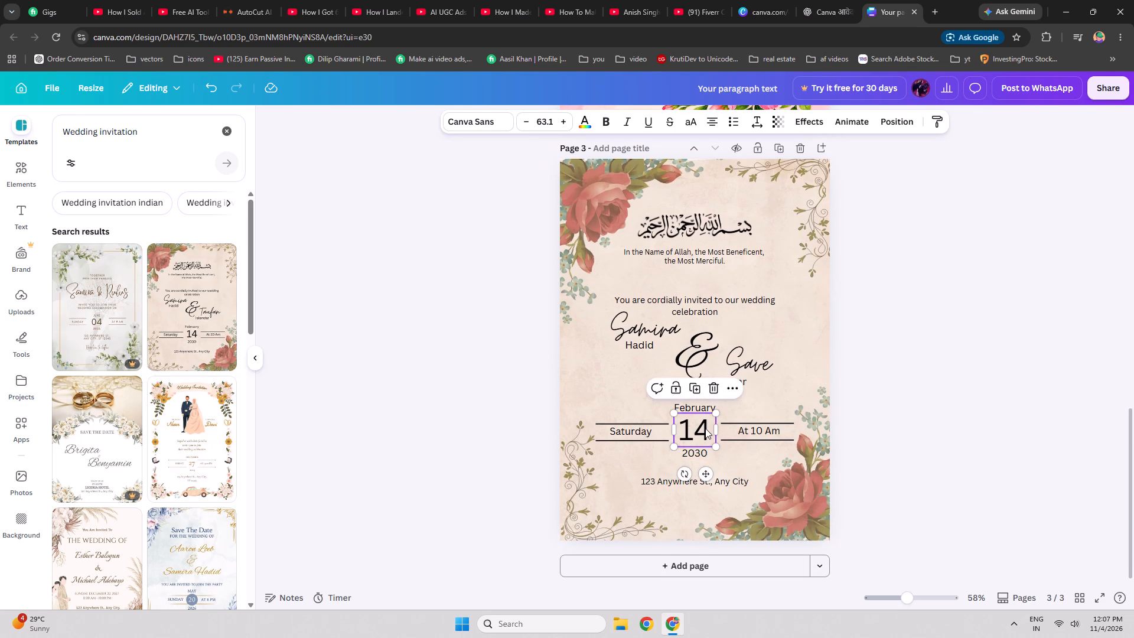
key("ctrl+c")
scroll(620, 444, "up", 6)
left_click(677, 258)
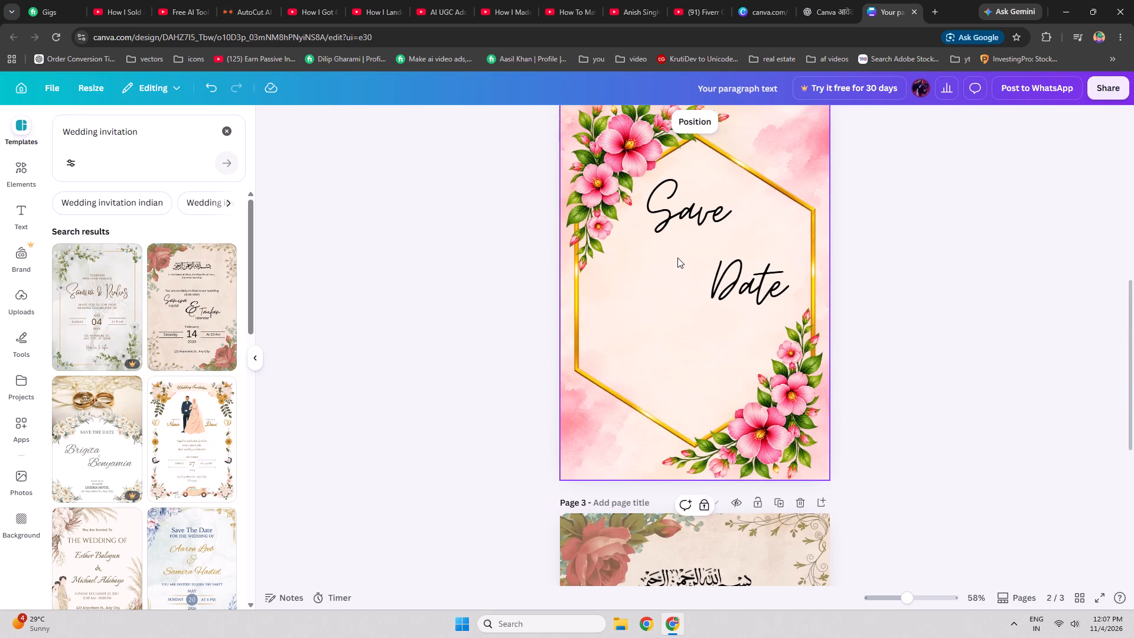
key("ctrl+v")
Replace the pasted "14" on page 2 with "the", widening its text box to fit the word on one line.
double_click(702, 367)
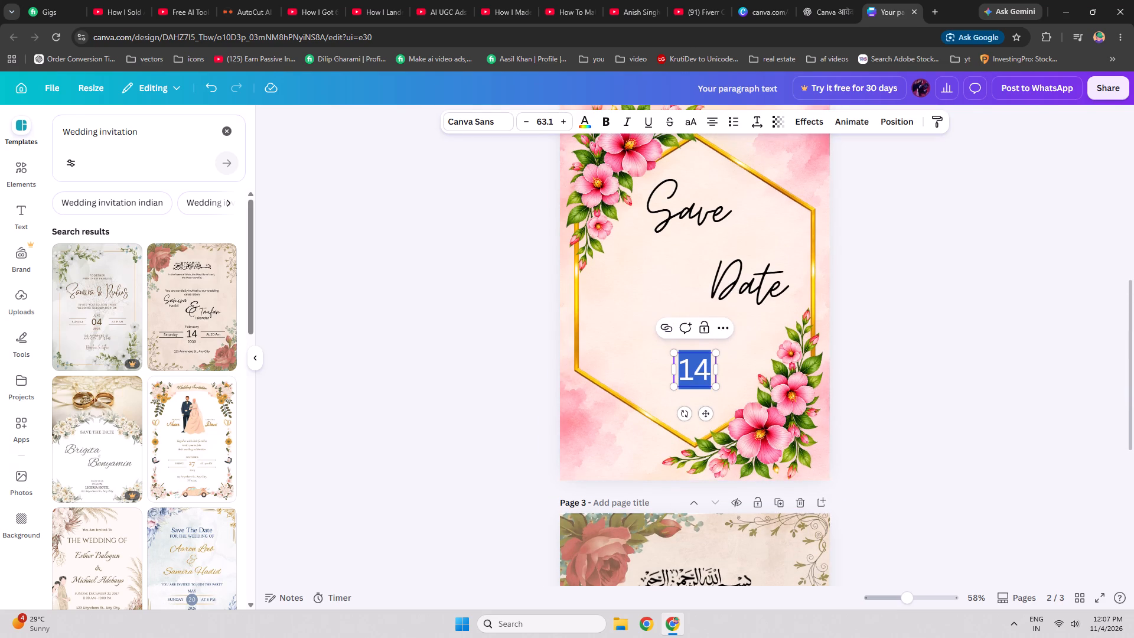
key("shift+t")
key("BackSpace")
type("thr")
key("BackSpace")
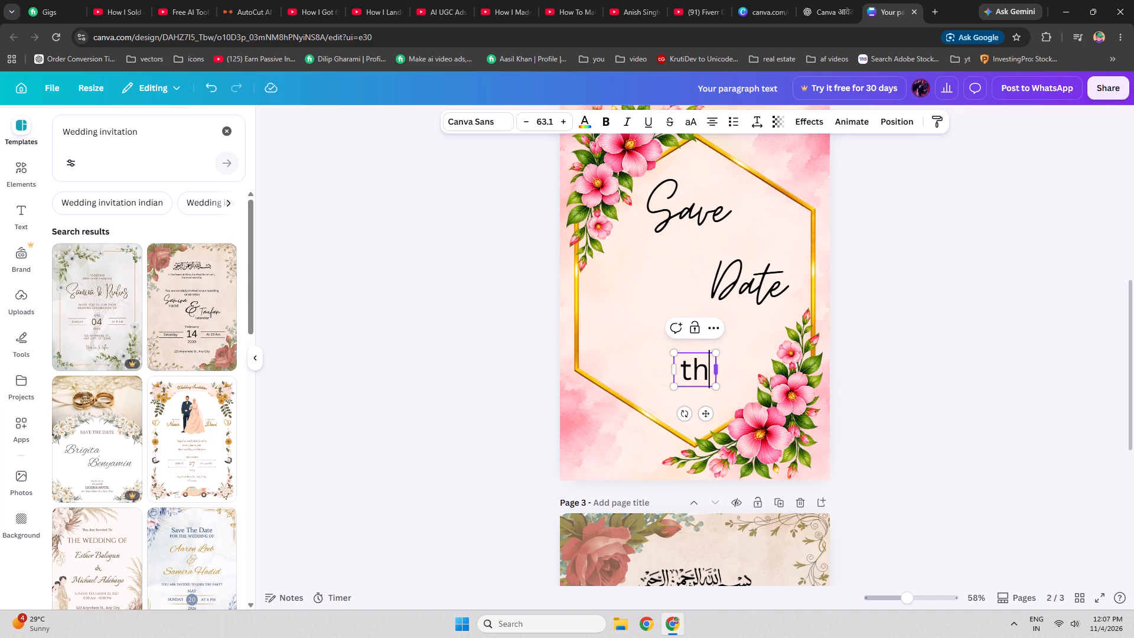
key("e")
key("BackSpace")
left_click_drag(717, 368, 728, 370)
key("e")
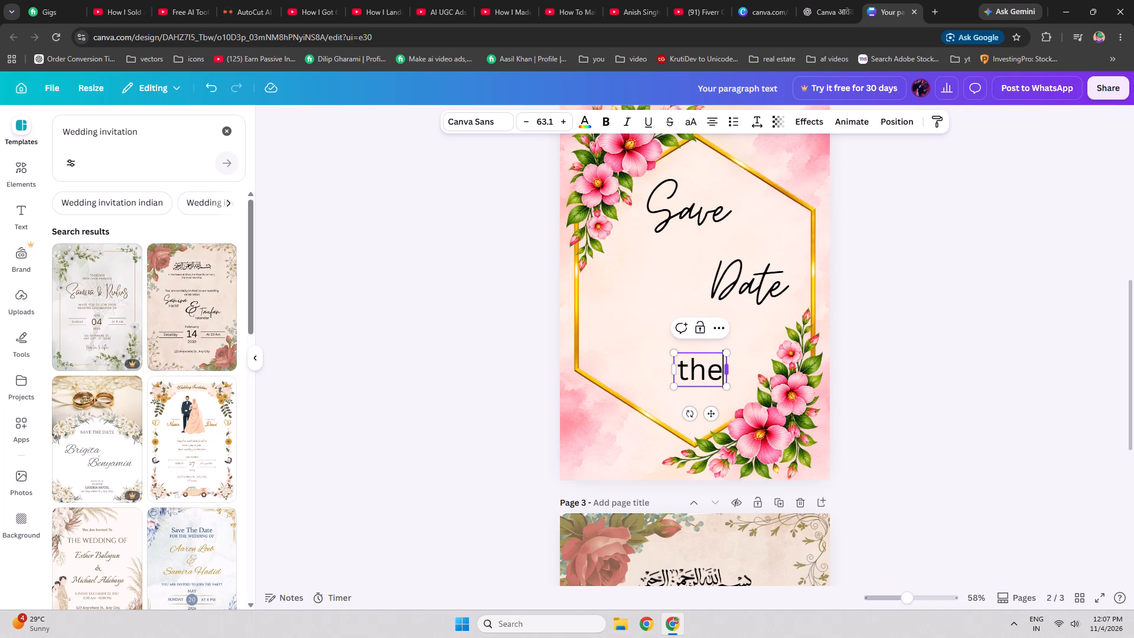
left_click(959, 269)
Following the ChatGPT reference design, place "the" just below "Save" and shift "Date" inward to sit directly beneath "the".
scroll(940, 337, "up", 11)
scroll(940, 337, "down", 5)
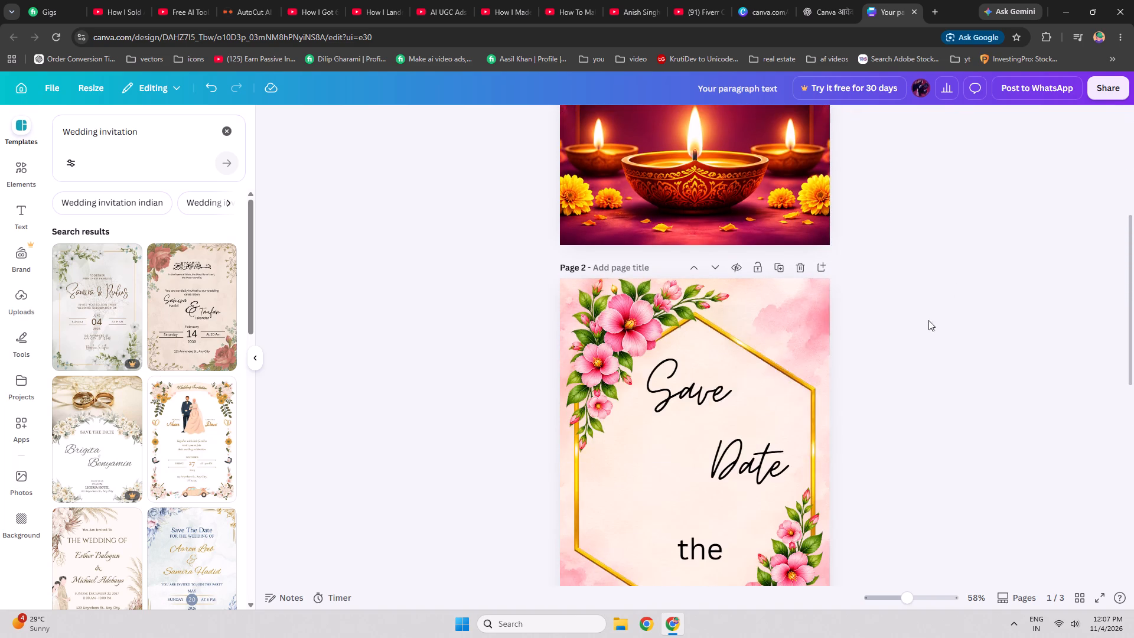
left_click(827, 0)
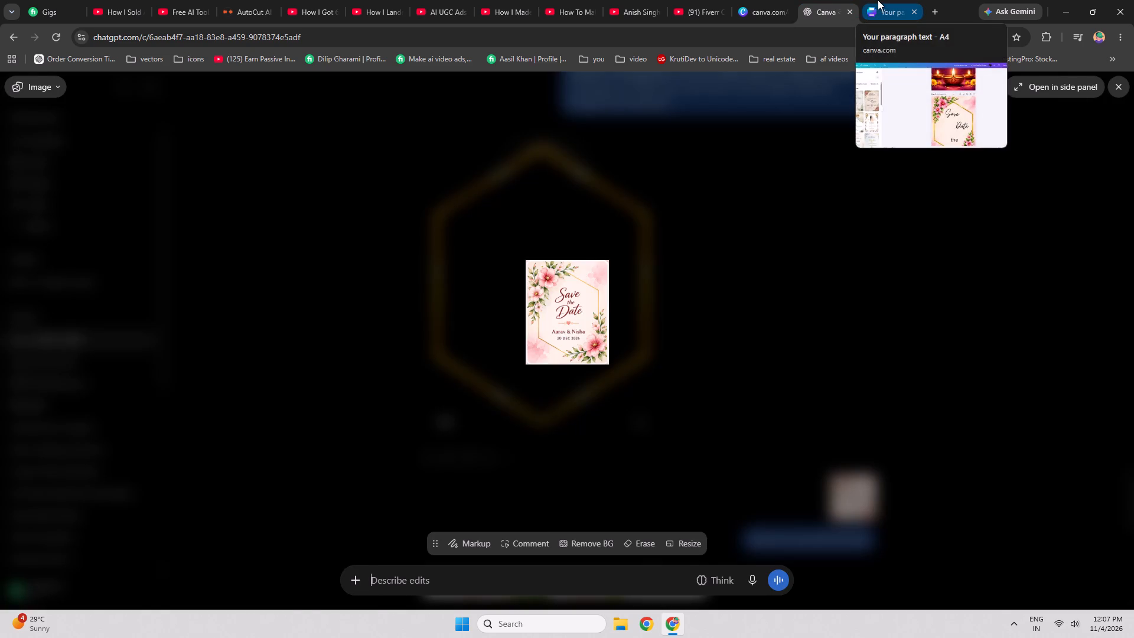
left_click(878, 0)
left_click_drag(698, 552, 693, 442)
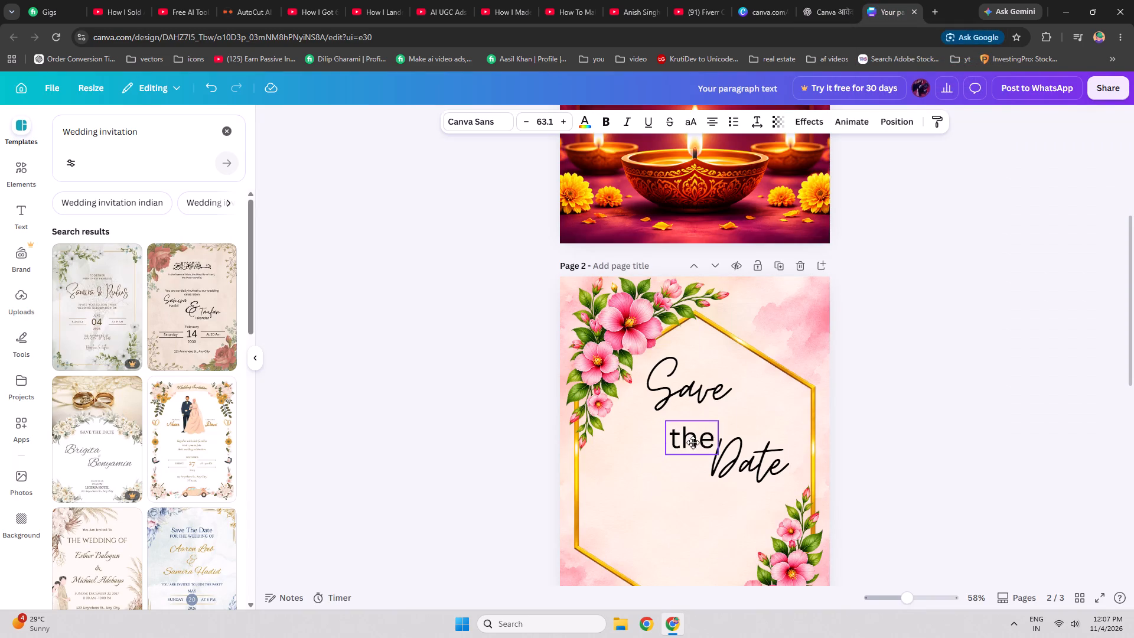
left_click_drag(693, 442, 702, 422)
left_click_drag(752, 459, 749, 450)
left_click(826, 0)
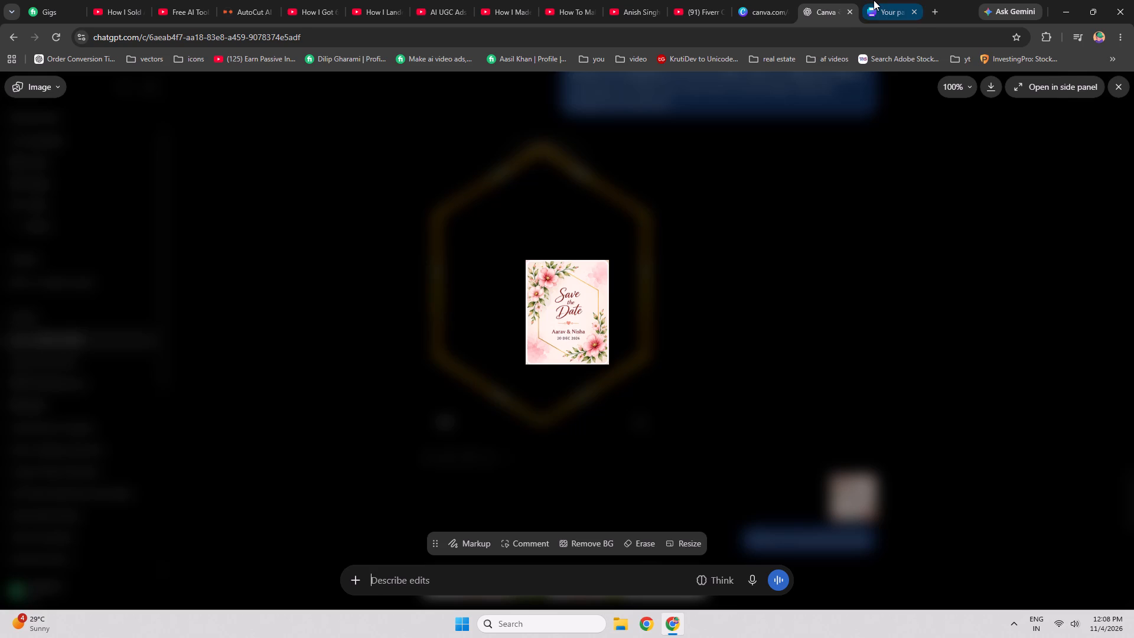
left_click(874, 0)
left_click_drag(736, 450, 709, 451)
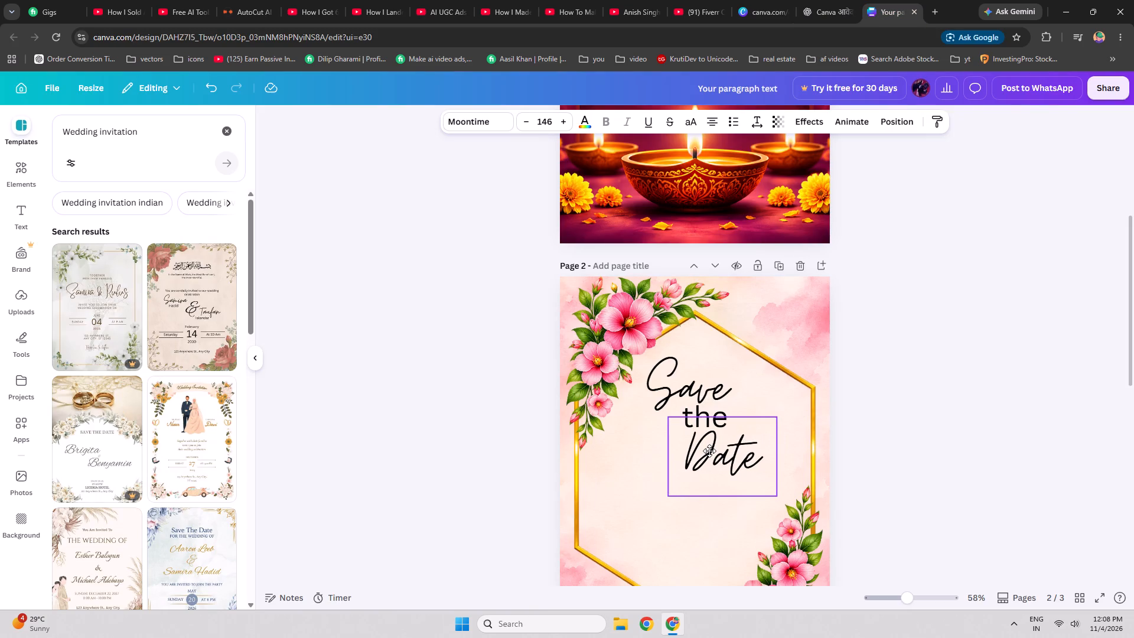
left_click_drag(709, 451, 711, 451)
Shrink "the" to about size 43.7 and nudge it and "Date" into a tighter stack under "Save".
left_click(709, 423)
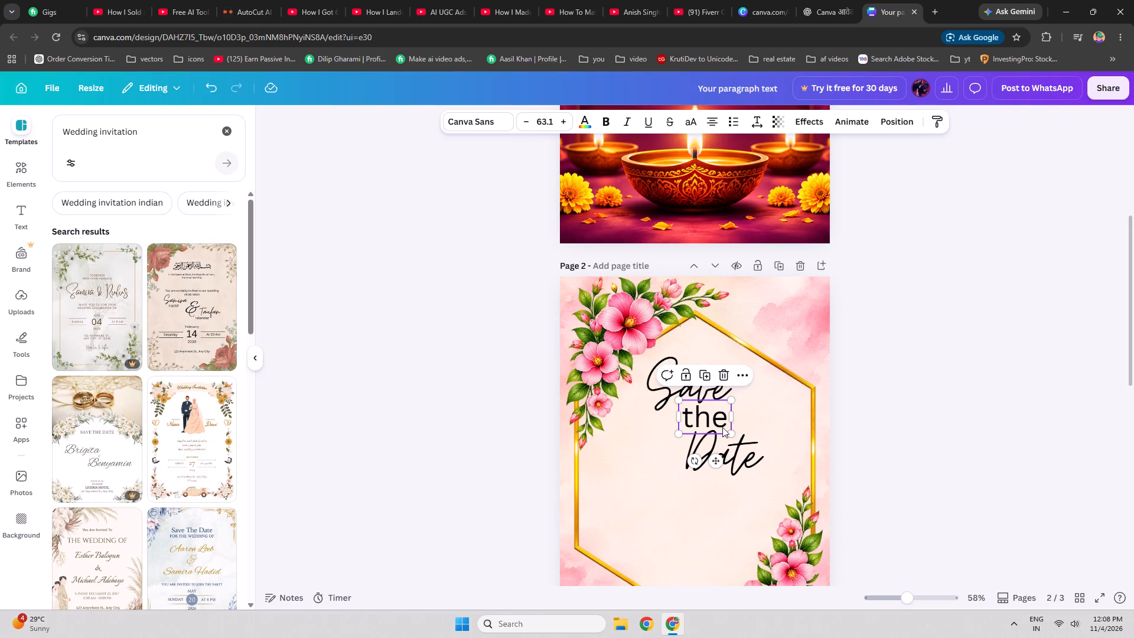
left_click_drag(729, 431, 713, 421, "shift")
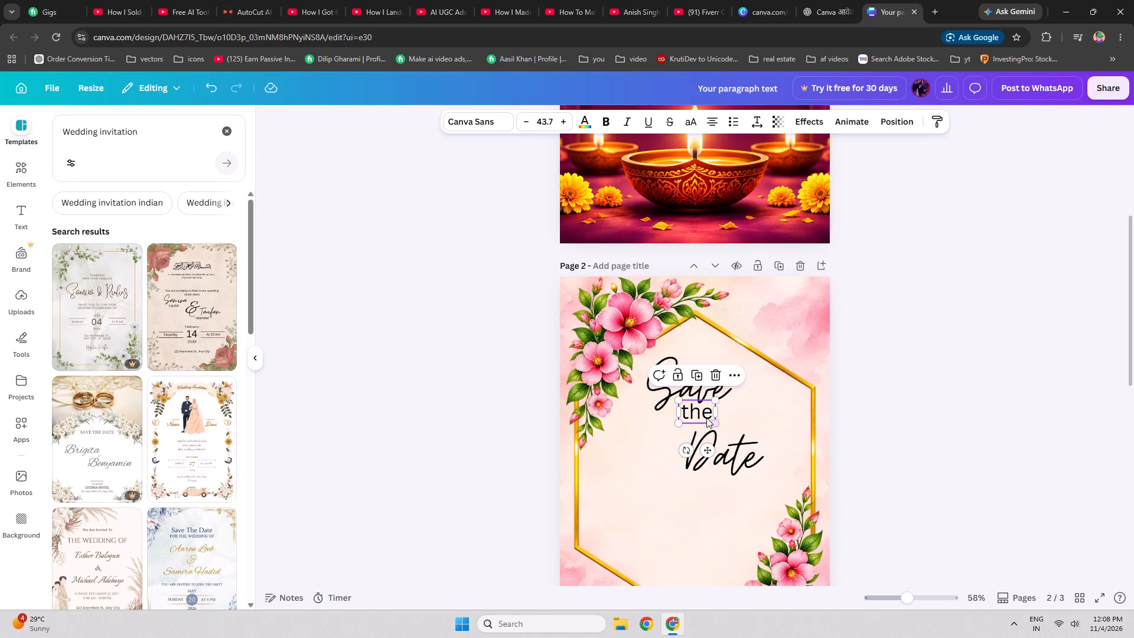
left_click_drag(706, 418, 713, 420)
left_click(716, 459)
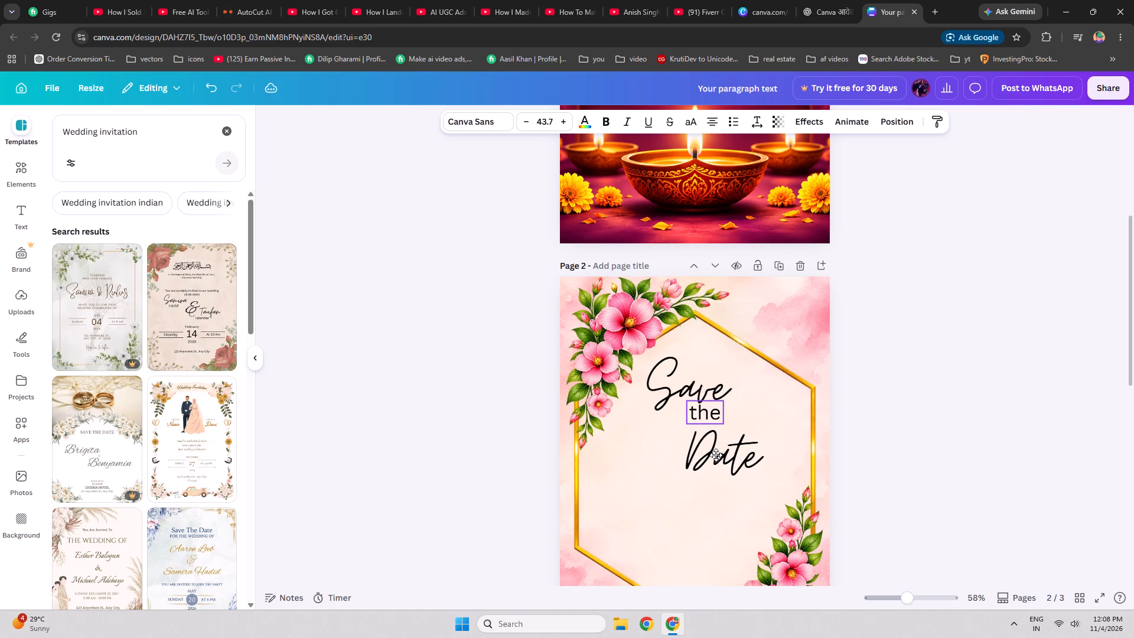
left_click(760, 468)
left_click_drag(742, 466, 742, 461)
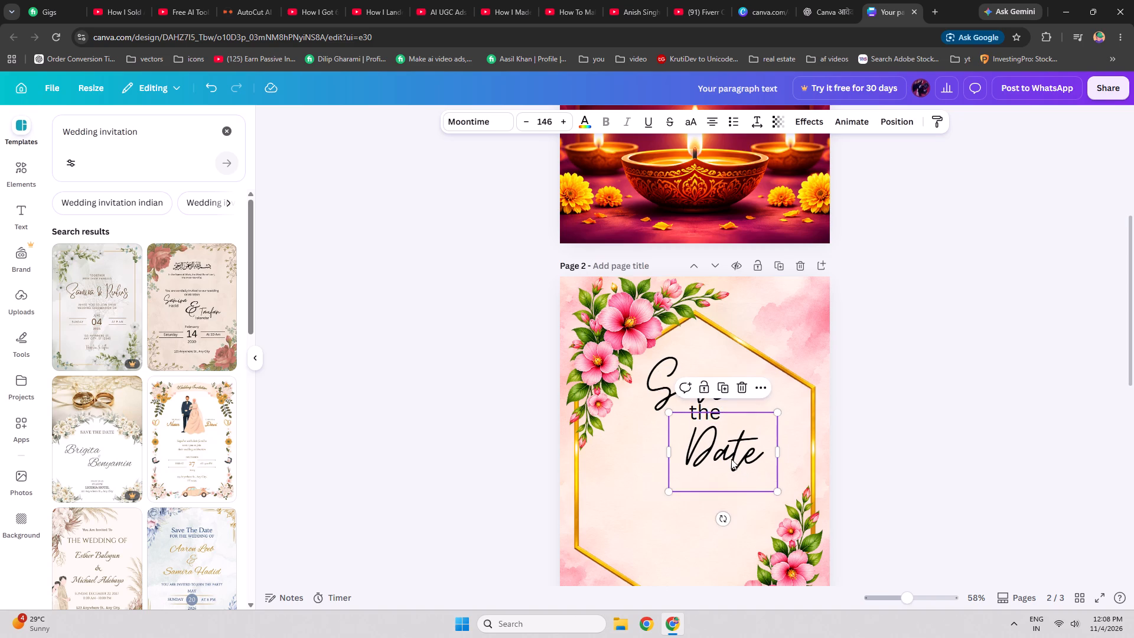
left_click(730, 459)
left_click_drag(734, 454, 728, 449)
left_click(830, 419)
left_click(718, 393)
left_click(711, 411, "shift")
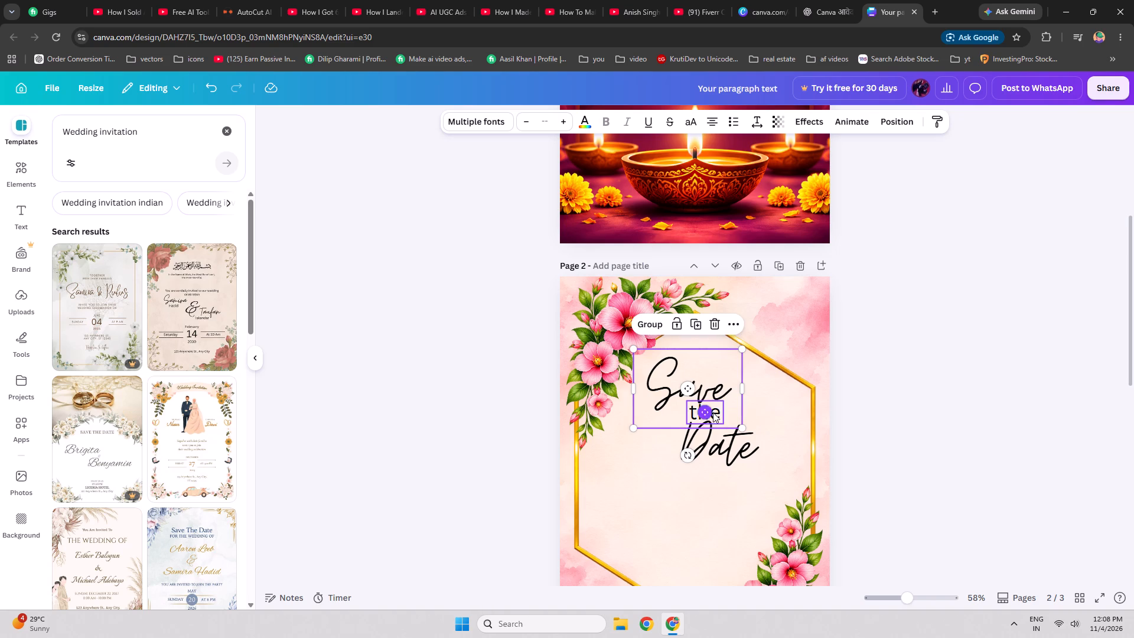
left_click(853, 399)
left_click(712, 412)
left_click_drag(712, 414, 707, 414)
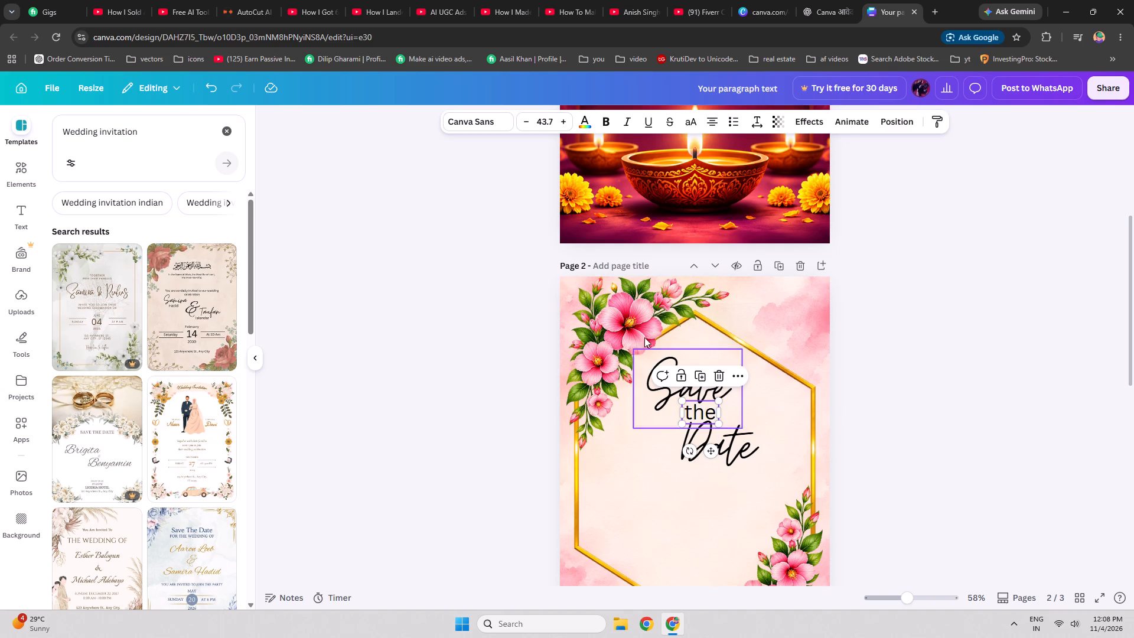
Change the font of "the" to Inter.
left_click(504, 119)
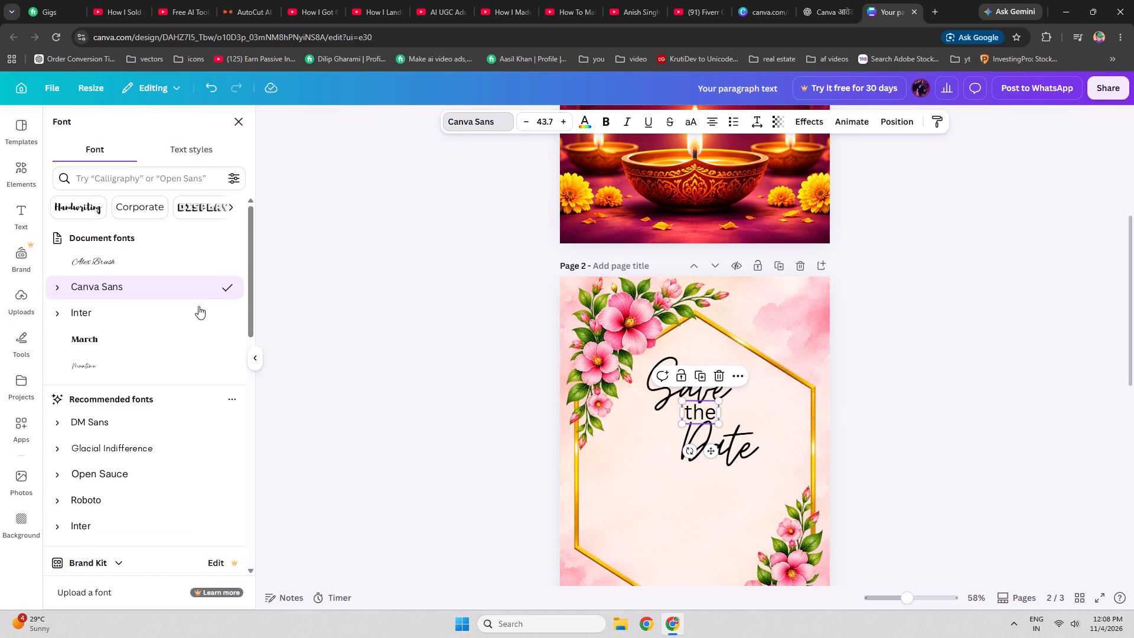
left_click(118, 313)
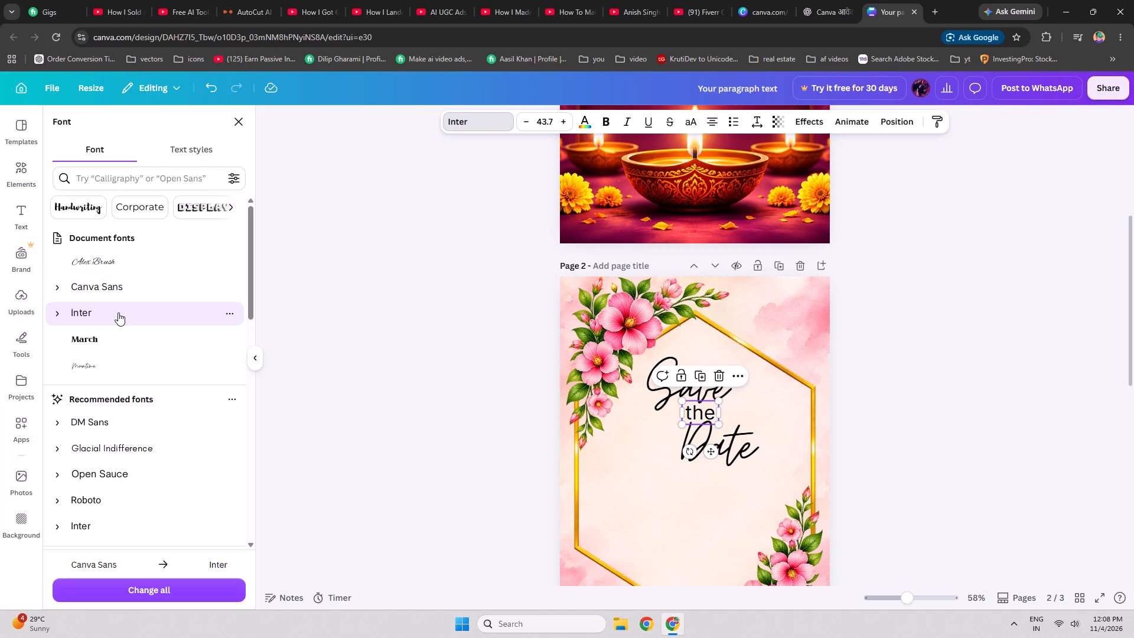
left_click(416, 300)
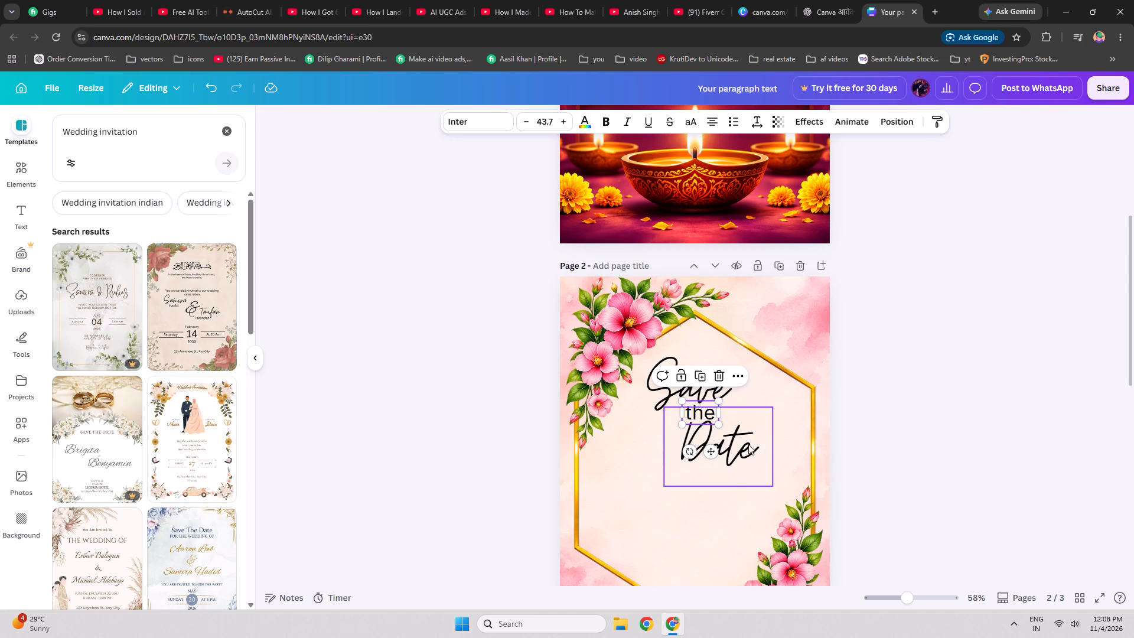
Group "Save", "the" and "Date" and move the group slightly higher inside the hexagon.
left_click(712, 391)
left_click(710, 409, "shift")
left_click(732, 455, "shift")
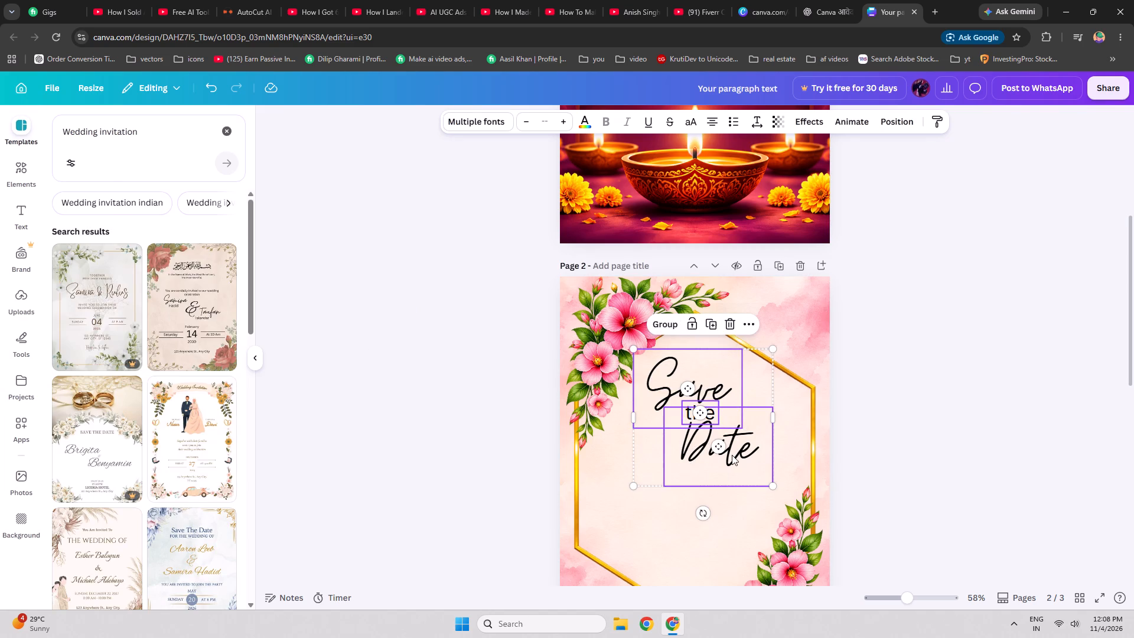
left_click(670, 323)
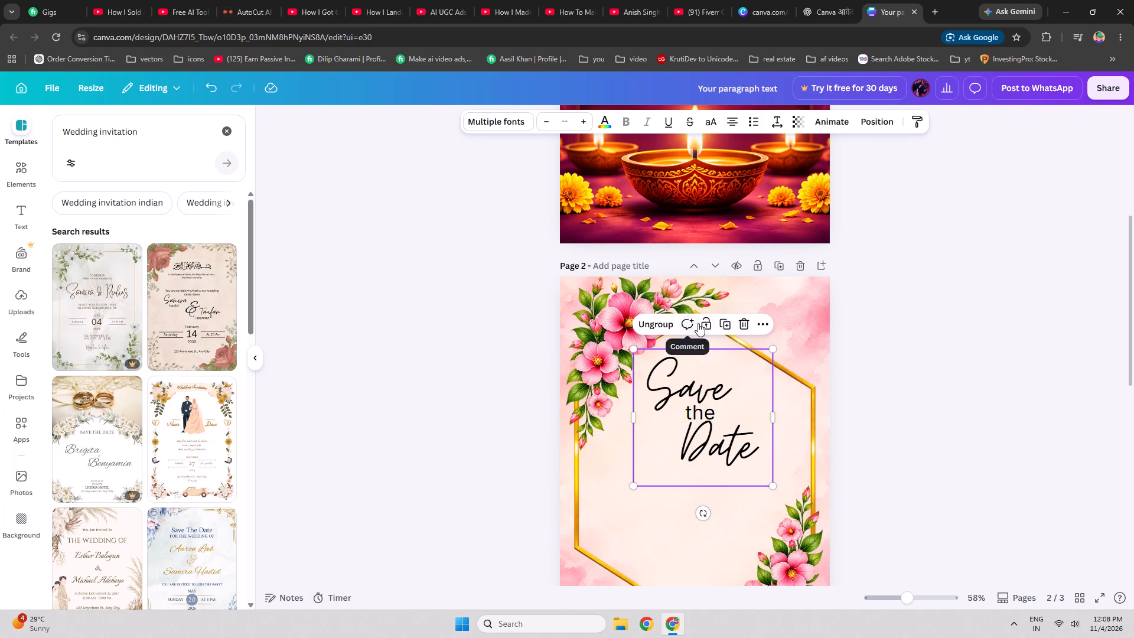
left_click_drag(711, 399, 709, 388)
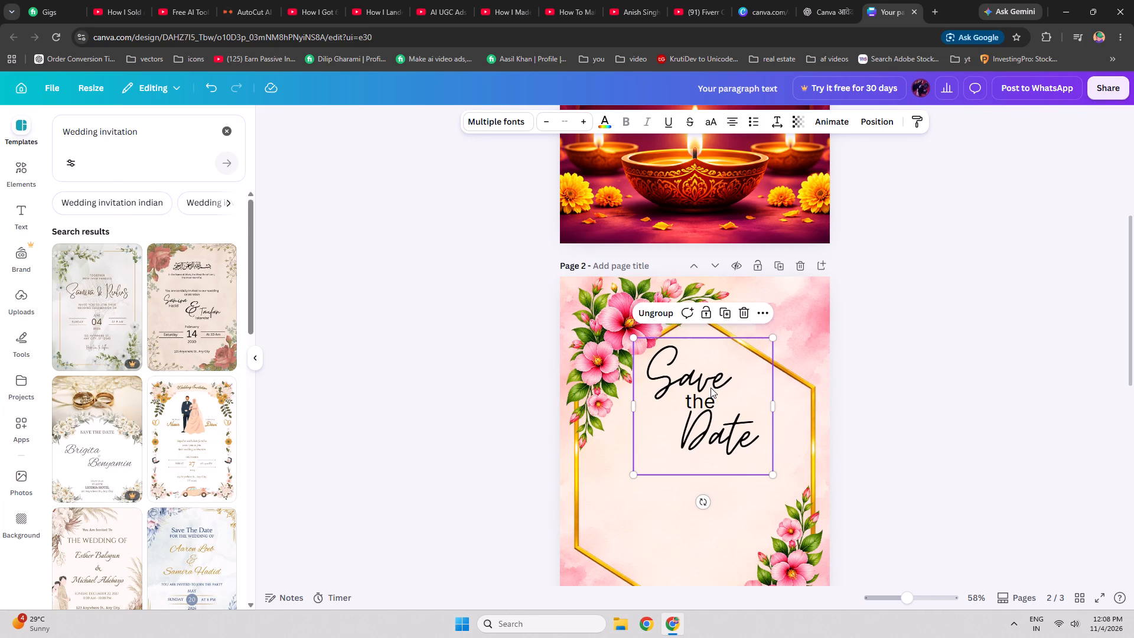
Copy the "Save the Date" reference image from ChatGPT, paste it onto page 2, and place it below and left of the lettering.
left_click(816, 0)
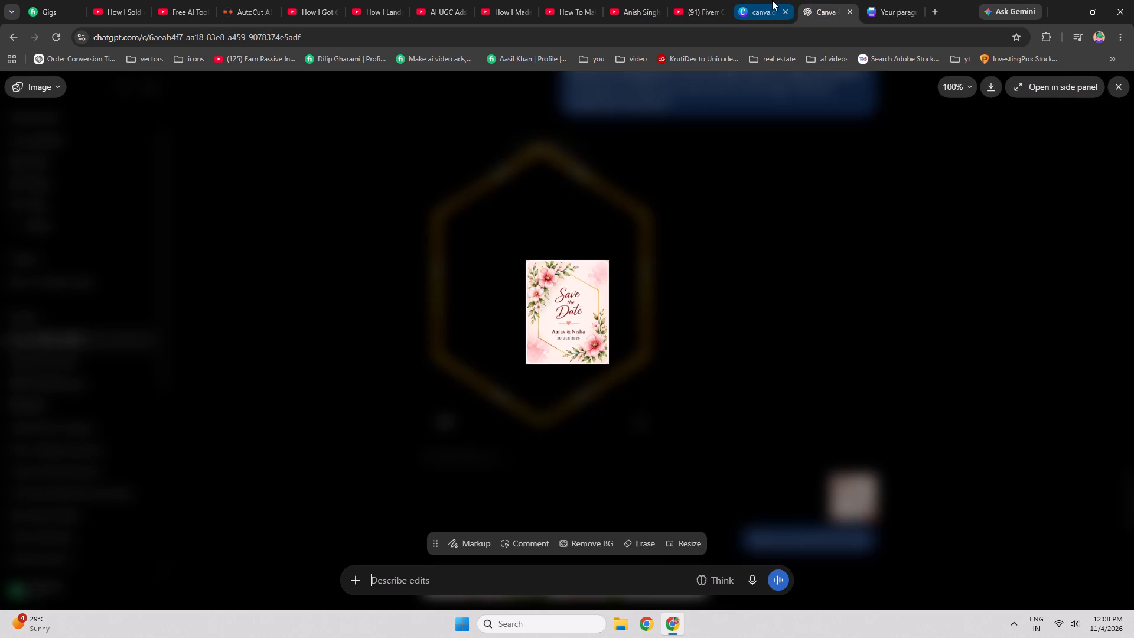
right_click(533, 304)
left_click(570, 351)
left_click(883, 5)
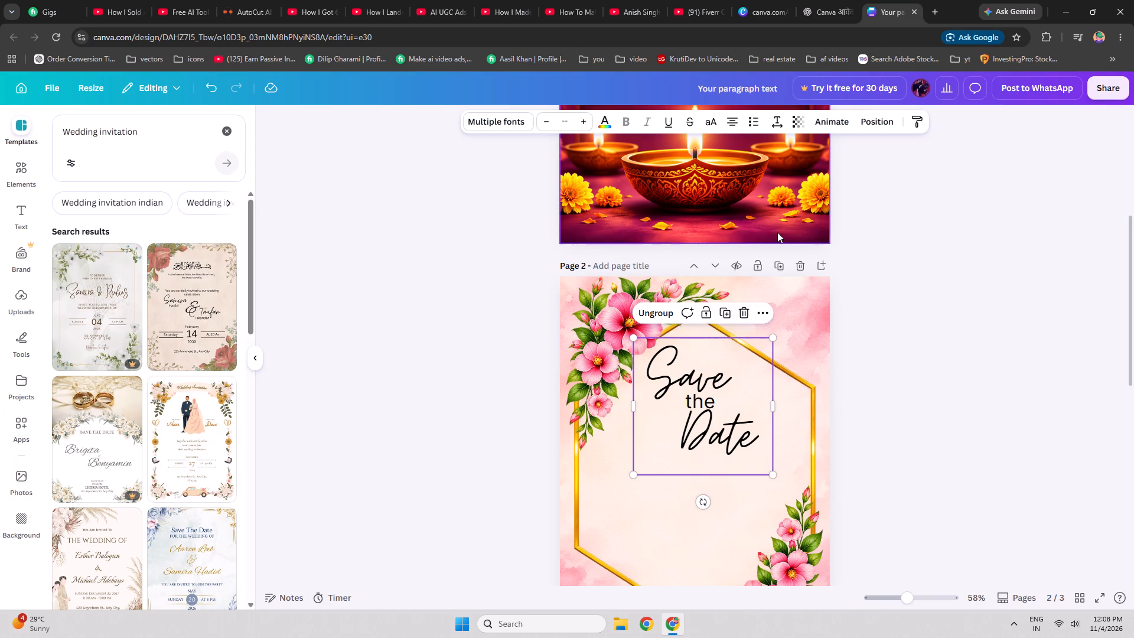
key("ctrl+v")
scroll(721, 475, "up", 4, "alt")
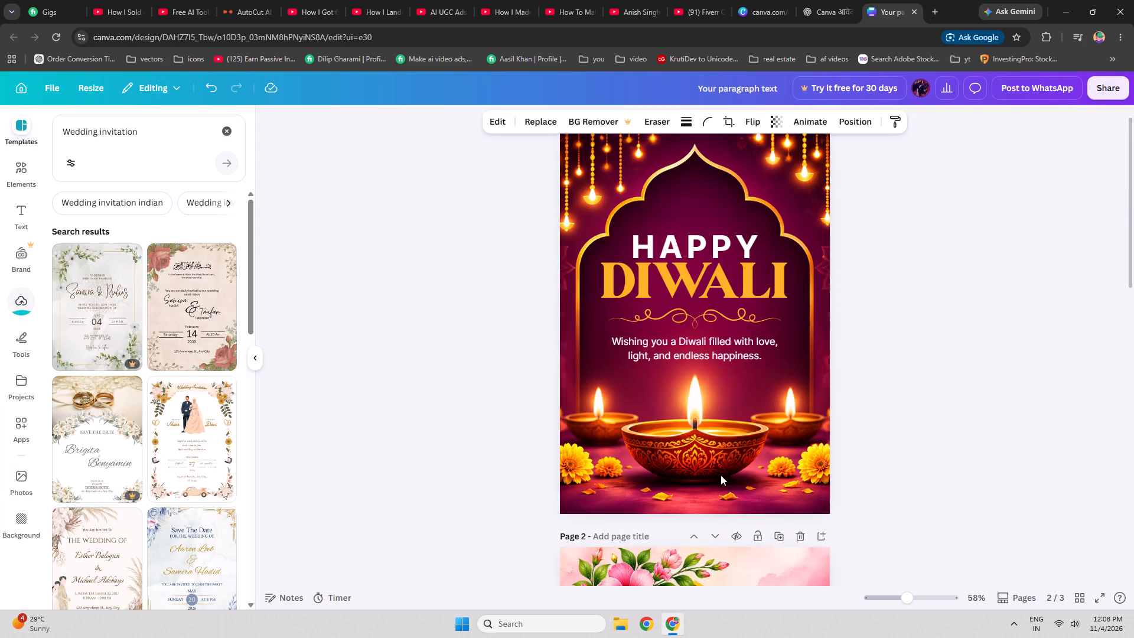
scroll(721, 475, "down", 8)
scroll(717, 357, "up", 3, "ctrl")
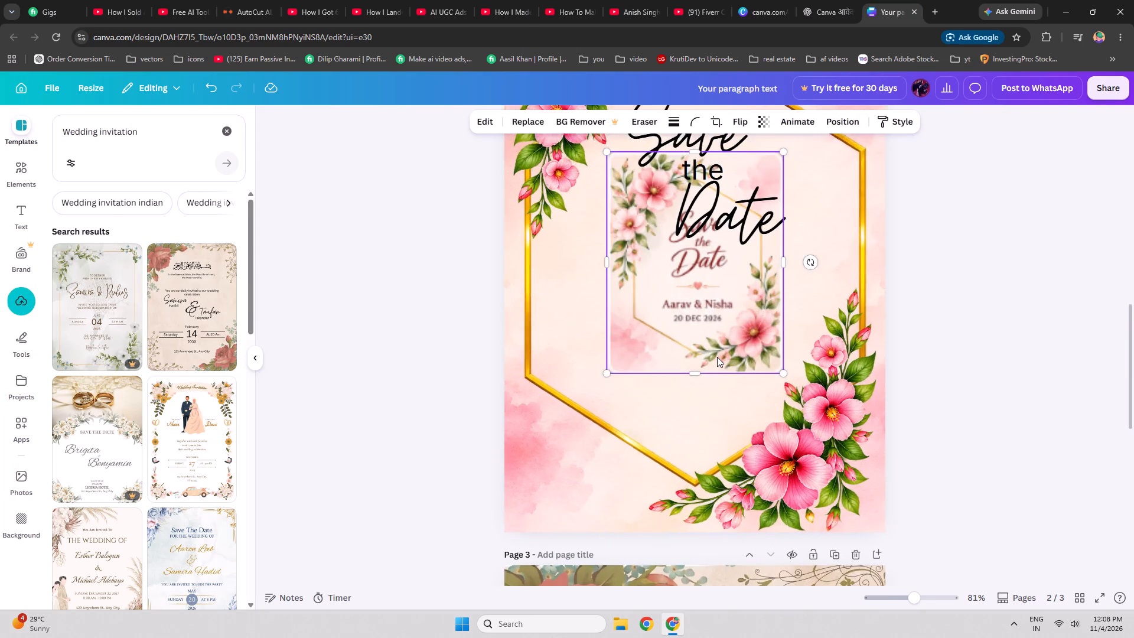
scroll(717, 357, "up", 3)
left_click_drag(744, 432, 657, 470)
Recolour the grouped "Save the Date" lettering with a red sampled from the upper pink flower in the reference image.
left_click(734, 365)
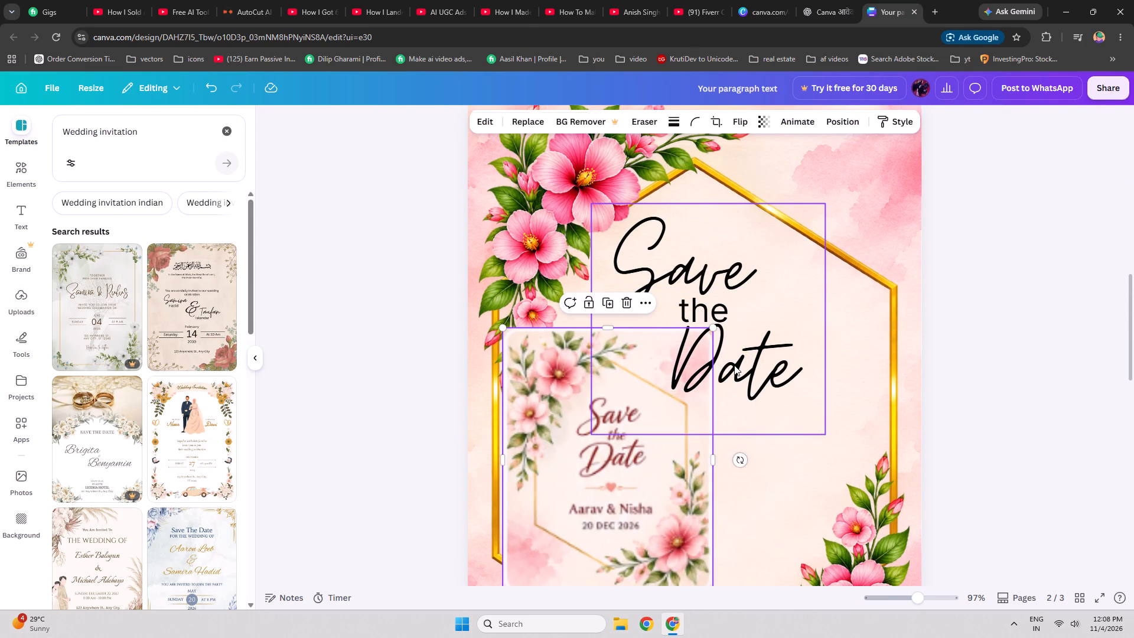
left_click(606, 116)
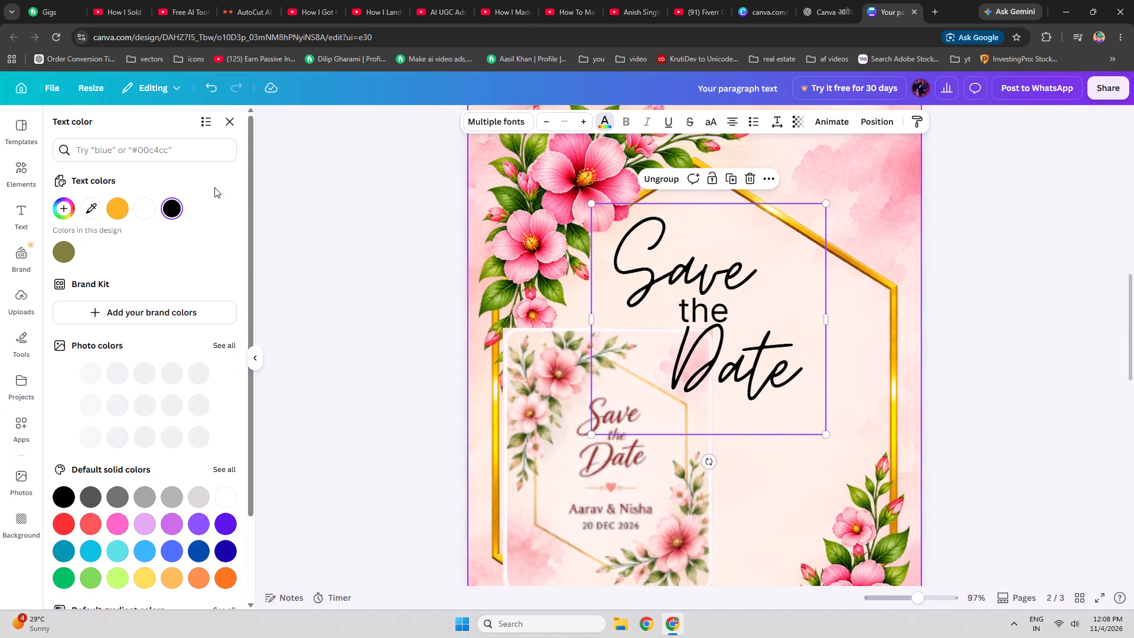
left_click(92, 203)
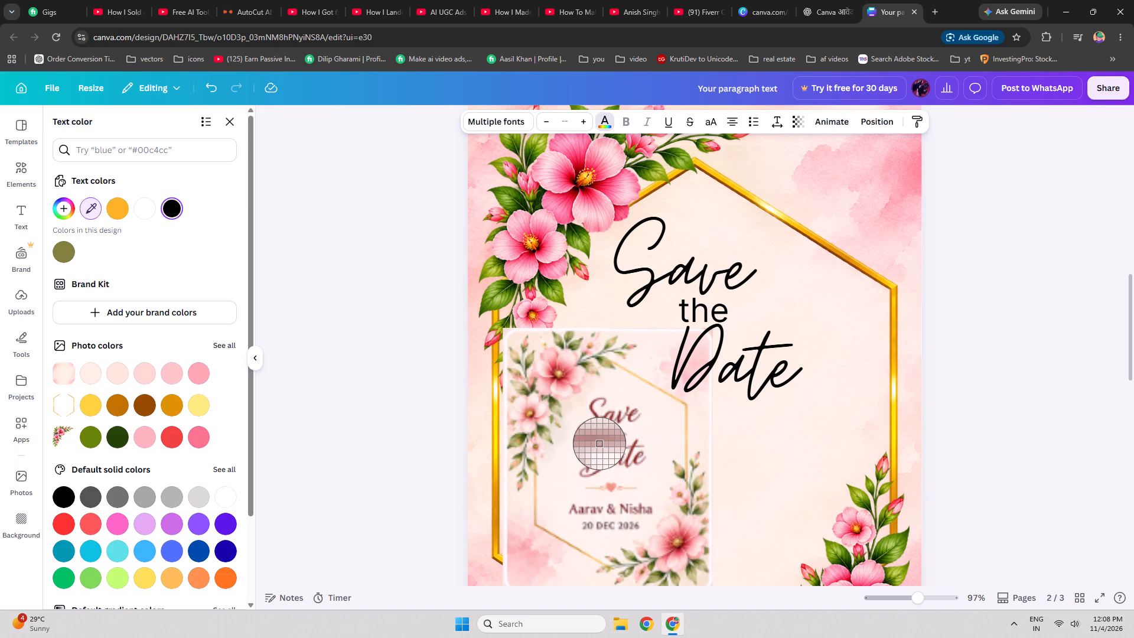
left_click(566, 377)
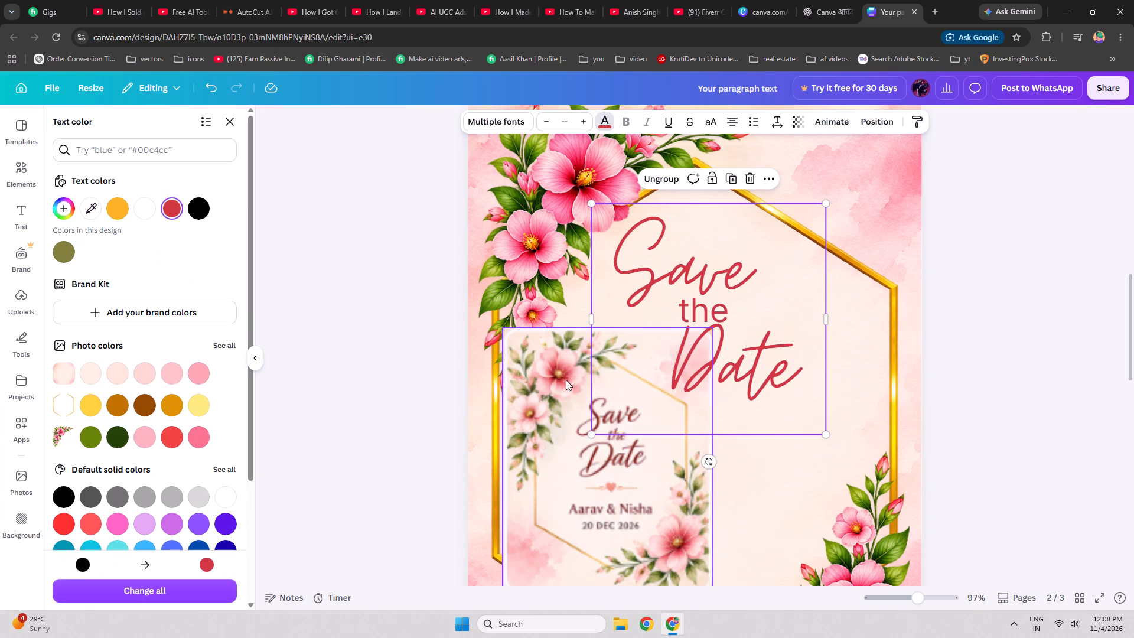
Recolour the grouped "Save the Date" lettering with the dark maroon sampled from the word "Date" in the reference image.
left_click(97, 208)
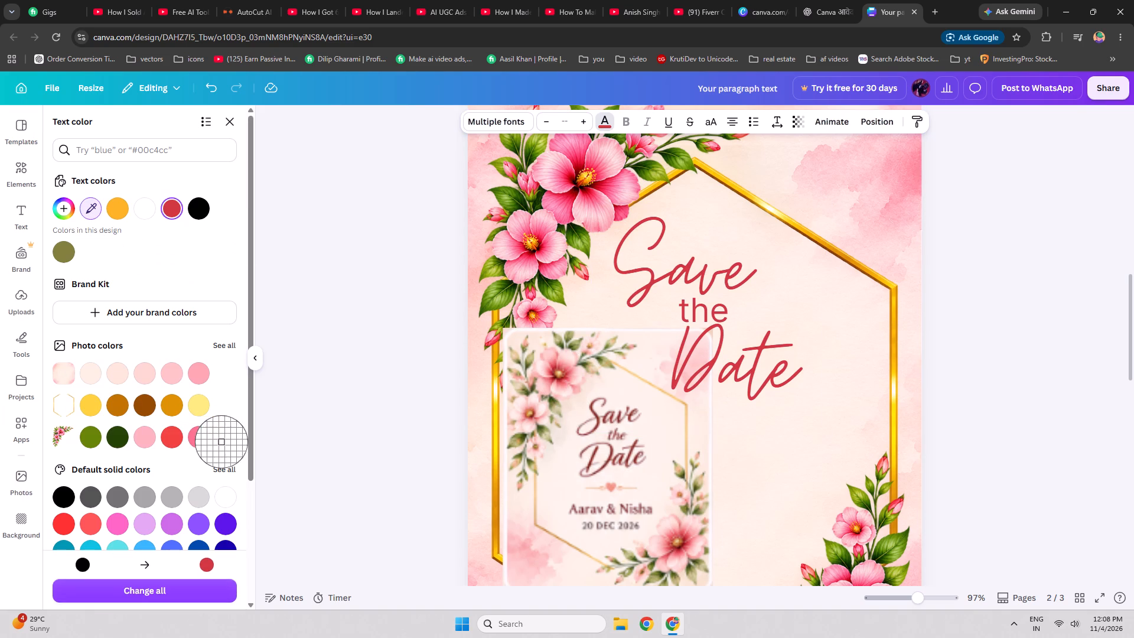
left_click(608, 460)
left_click(1000, 343)
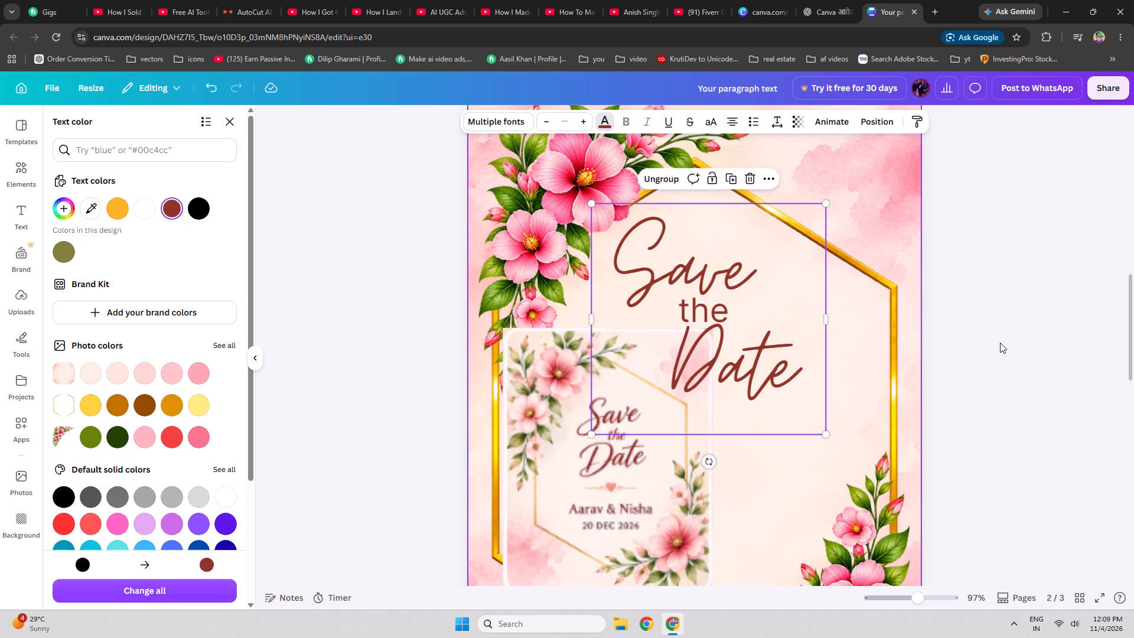
Delete the pasted reference image from page 2 and save the design.
left_click(582, 458)
key("Delete")
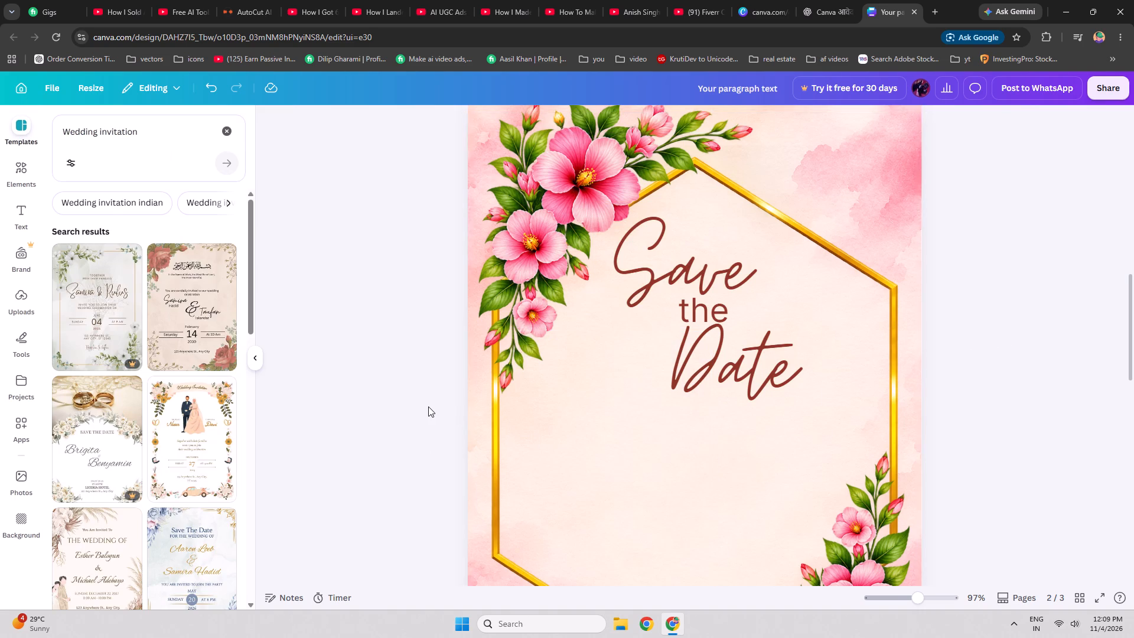
scroll(428, 406, "down", 2)
scroll(428, 406, "down", 2, "ctrl")
scroll(429, 401, "up", 2)
scroll(429, 401, "down", 1)
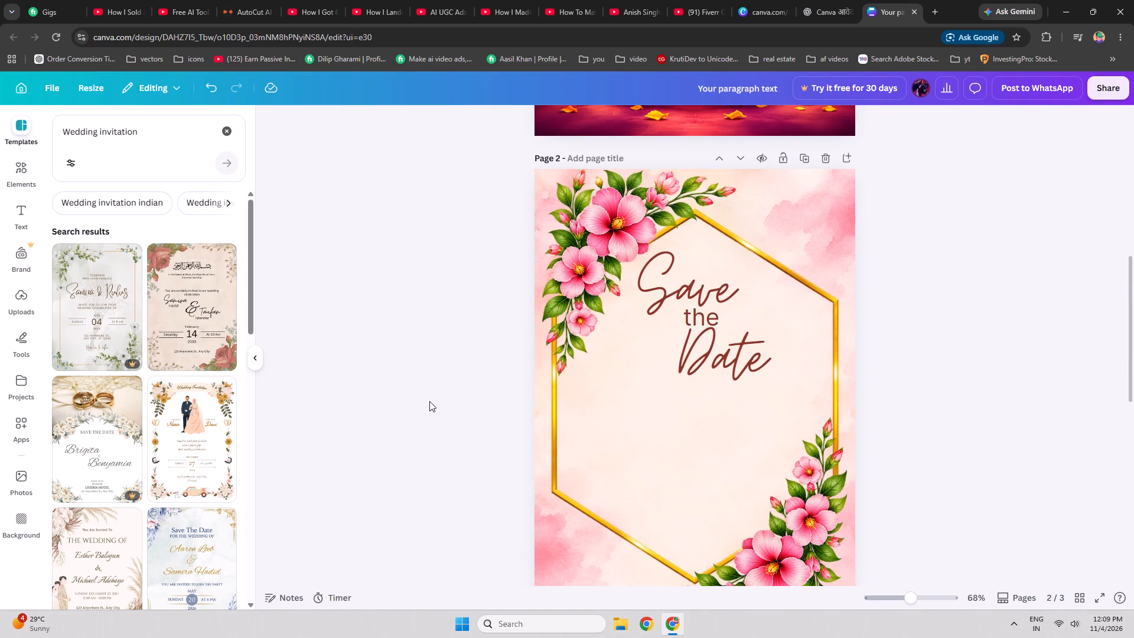
key("ctrl+s")
Open the font choices for the "Save the Date" group and review the reference invitation in ChatGPT against the Canva page.
left_click(716, 353)
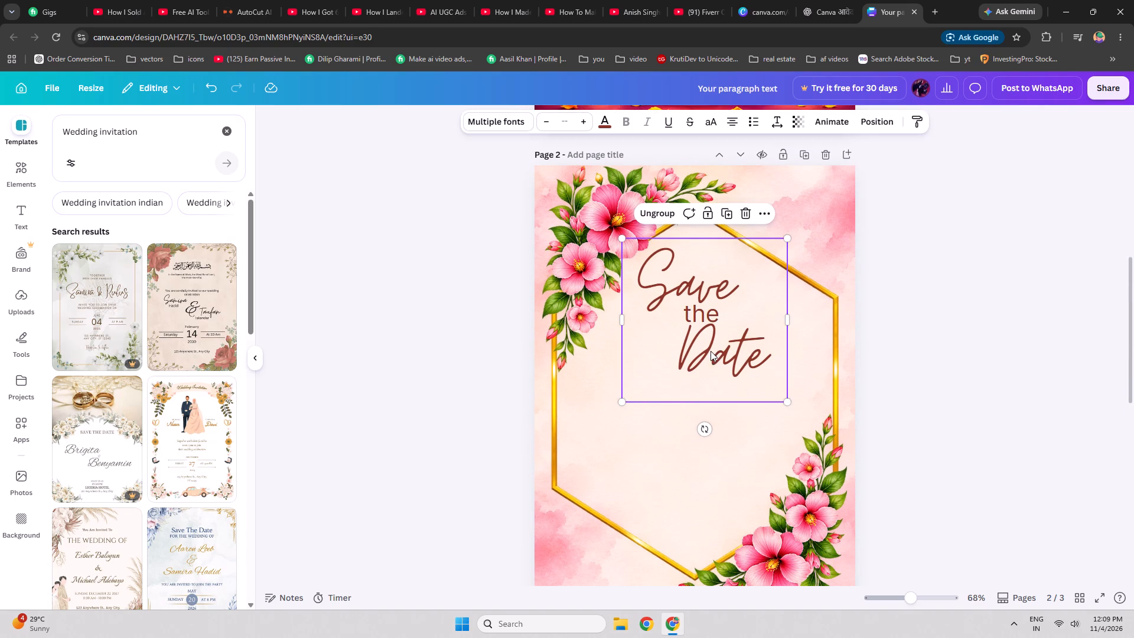
left_click(526, 123)
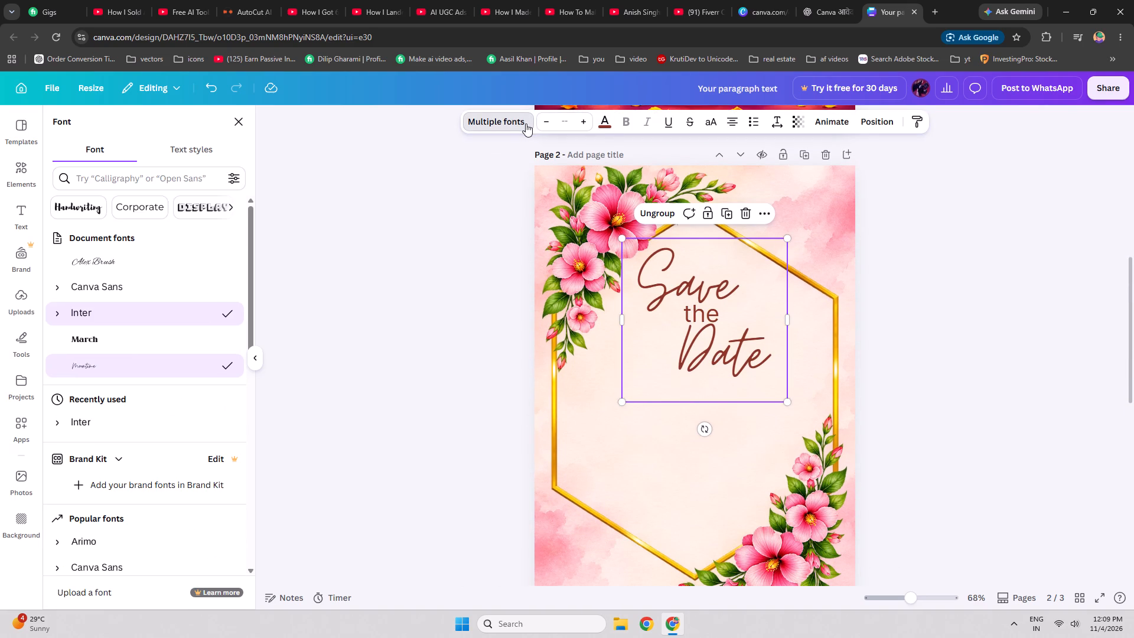
left_click(822, 0)
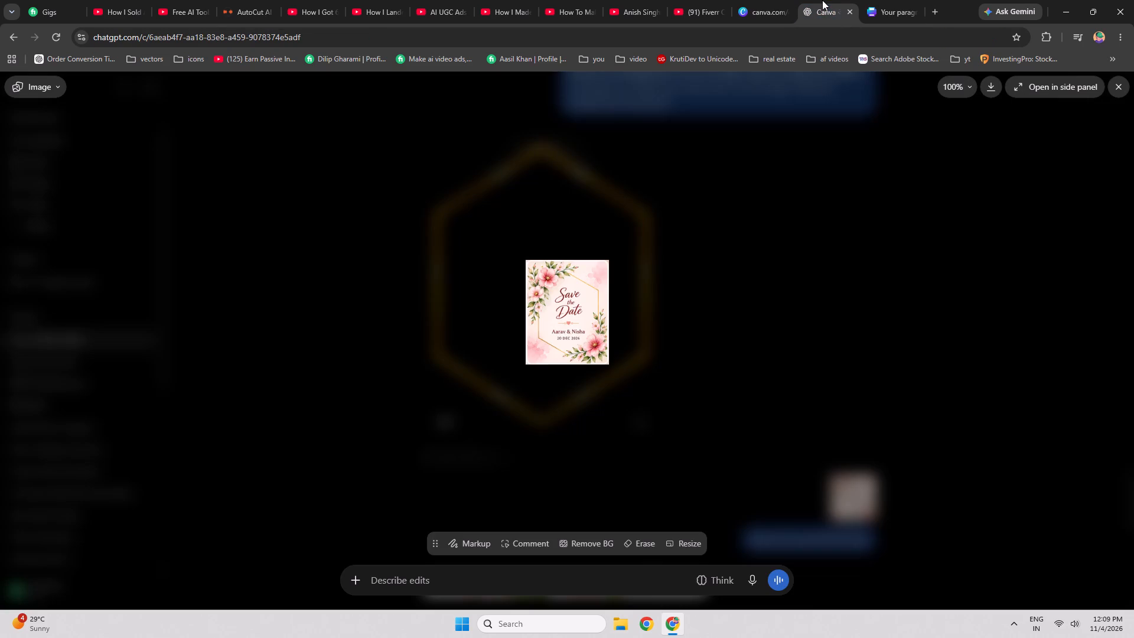
left_click(819, 292)
scroll(739, 385, "down", 4)
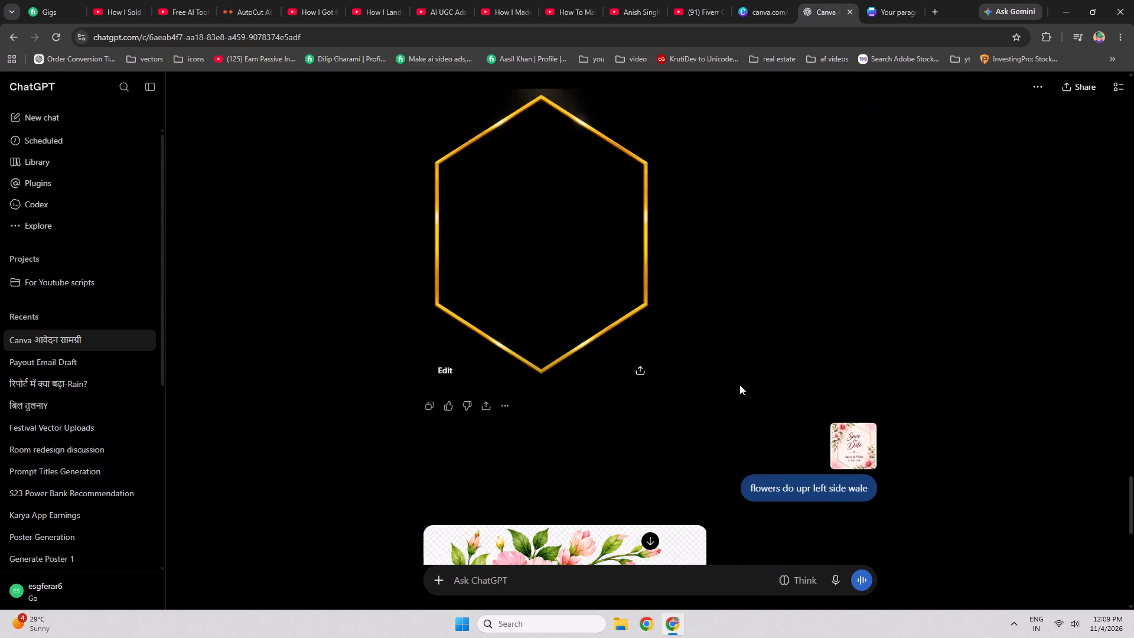
scroll(739, 385, "down", 11)
scroll(739, 385, "up", 11)
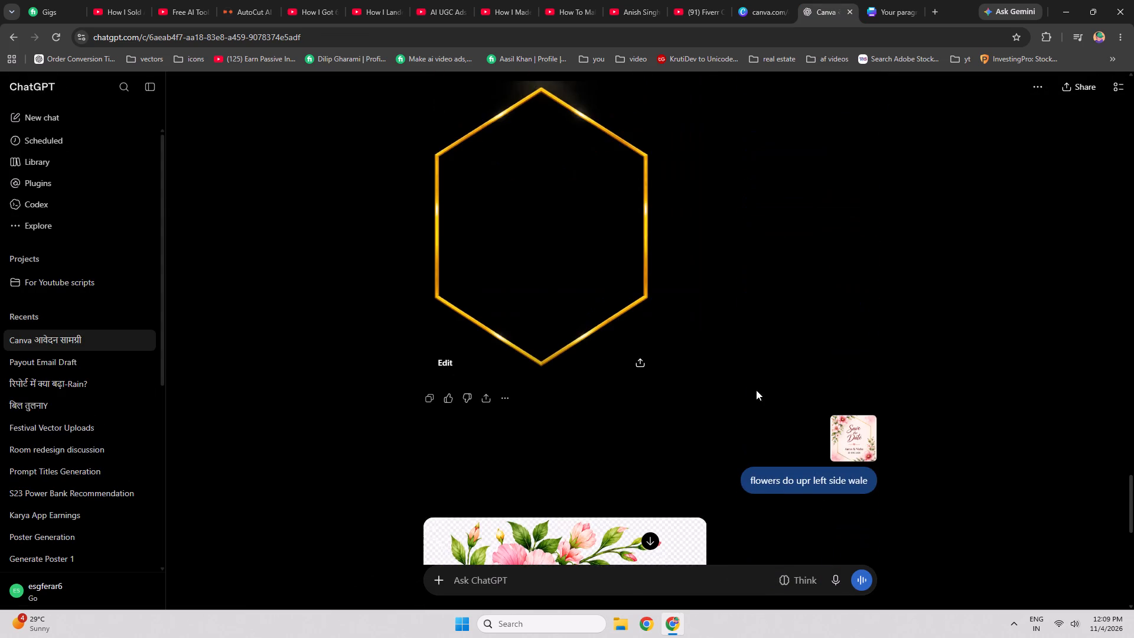
left_click(861, 448)
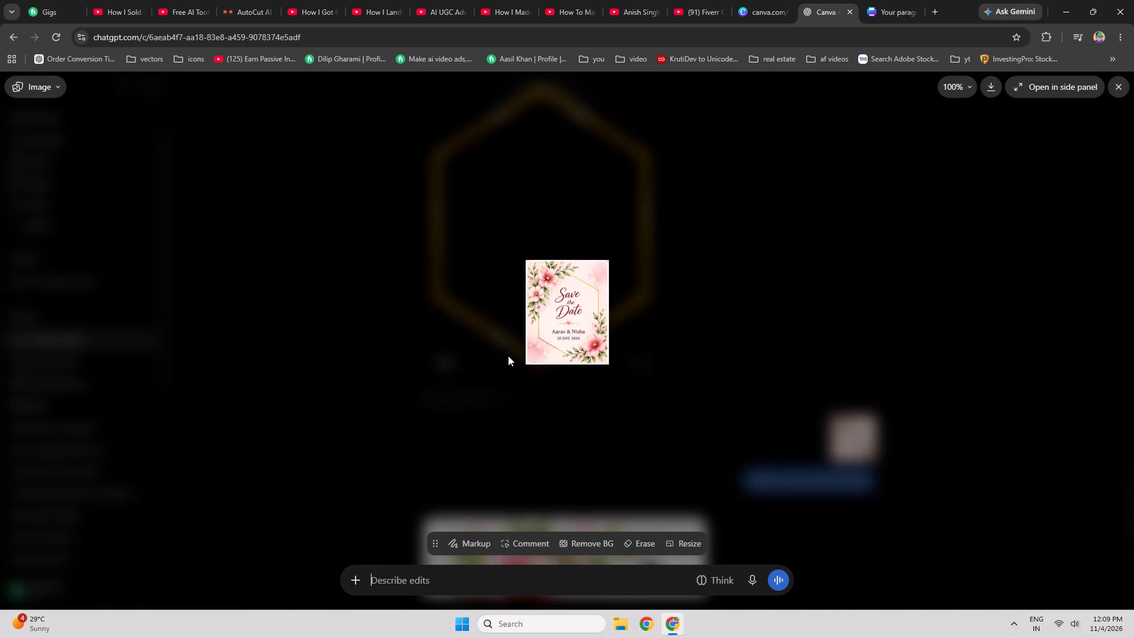
left_click(892, 0)
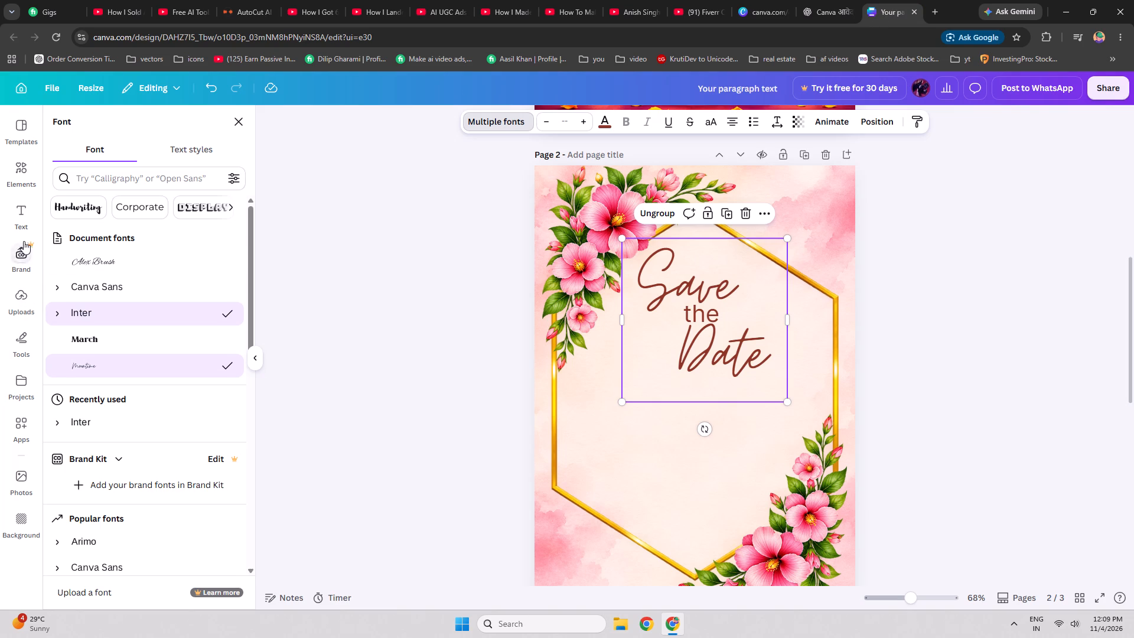
Replace the "save the date" search in Canva's graphic elements with a search for "line".
left_click(15, 168)
left_click(125, 139)
left_click_drag(146, 136, 95, 136)
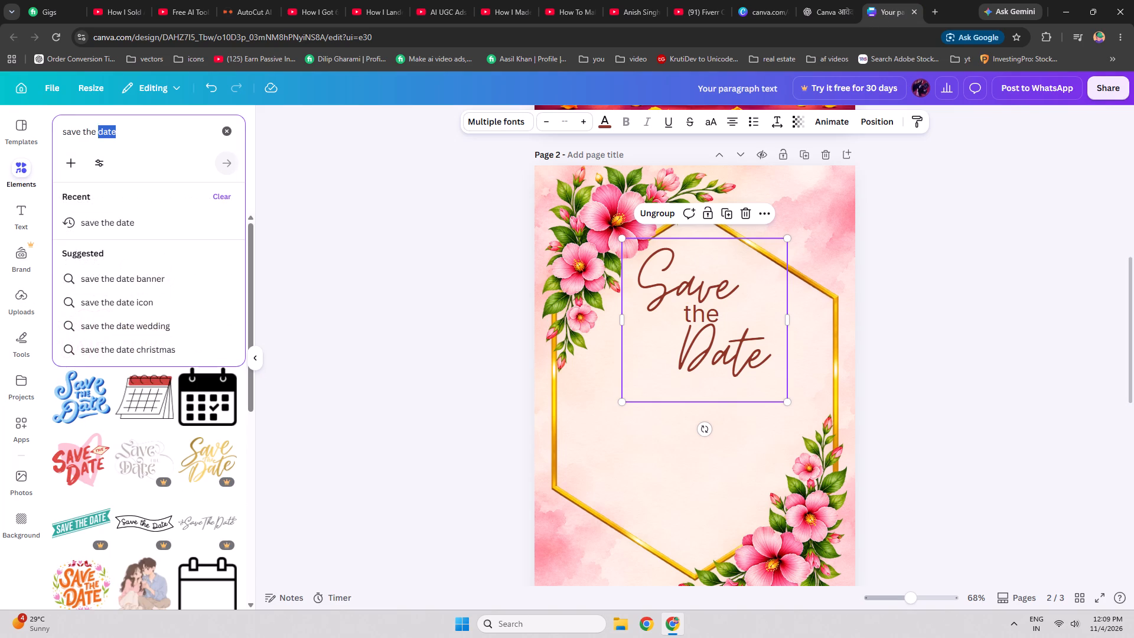
left_click_drag(95, 136, 67, 135)
left_click(155, 126)
left_click(164, 131)
left_click_drag(170, 132, 1, 144)
left_click_drag(1, 144, 0, 151)
type("line")
key("Return")
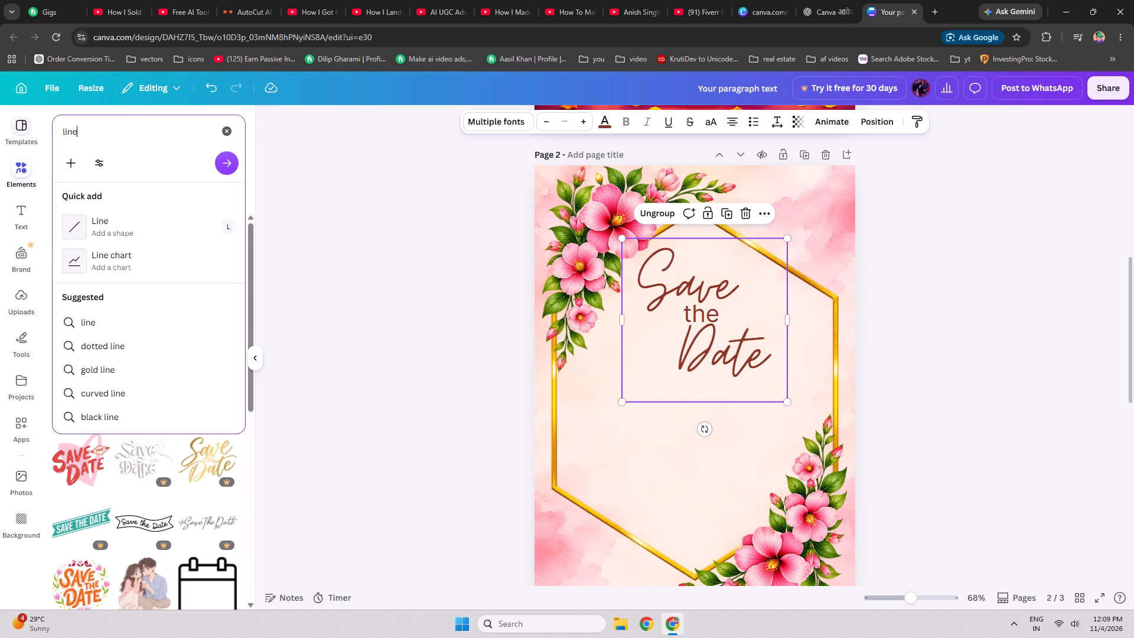
Refine the graphic elements search to "love line" to find a heart divider.
left_click(62, 133)
type("lov")
key("space")
key("Return")
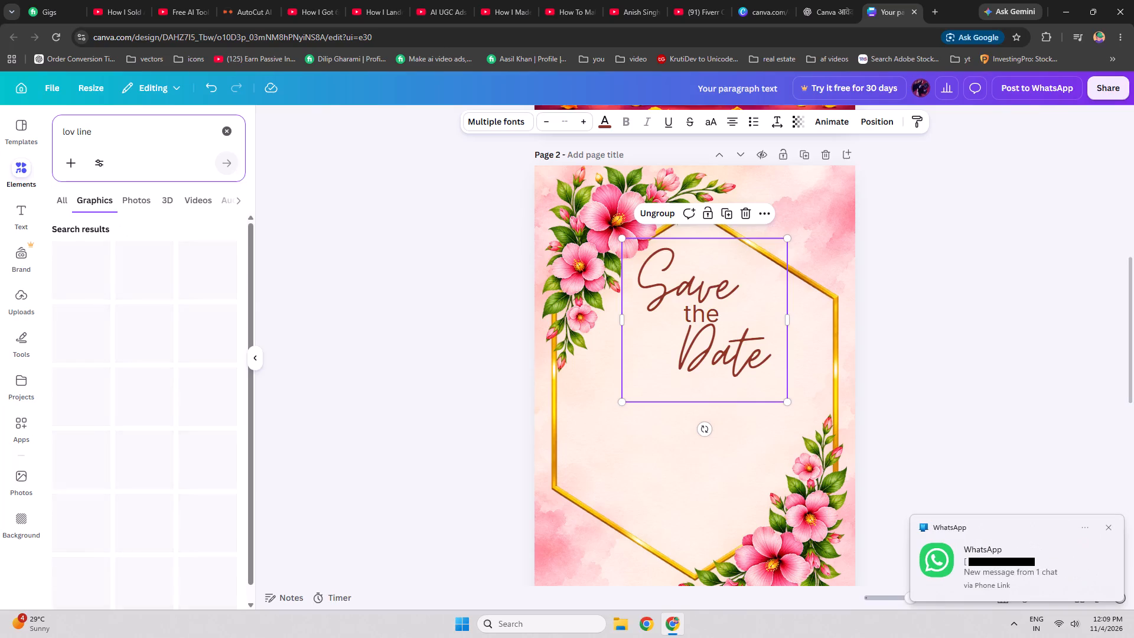
key("BackSpace")
key("BackSpace")
key("e")
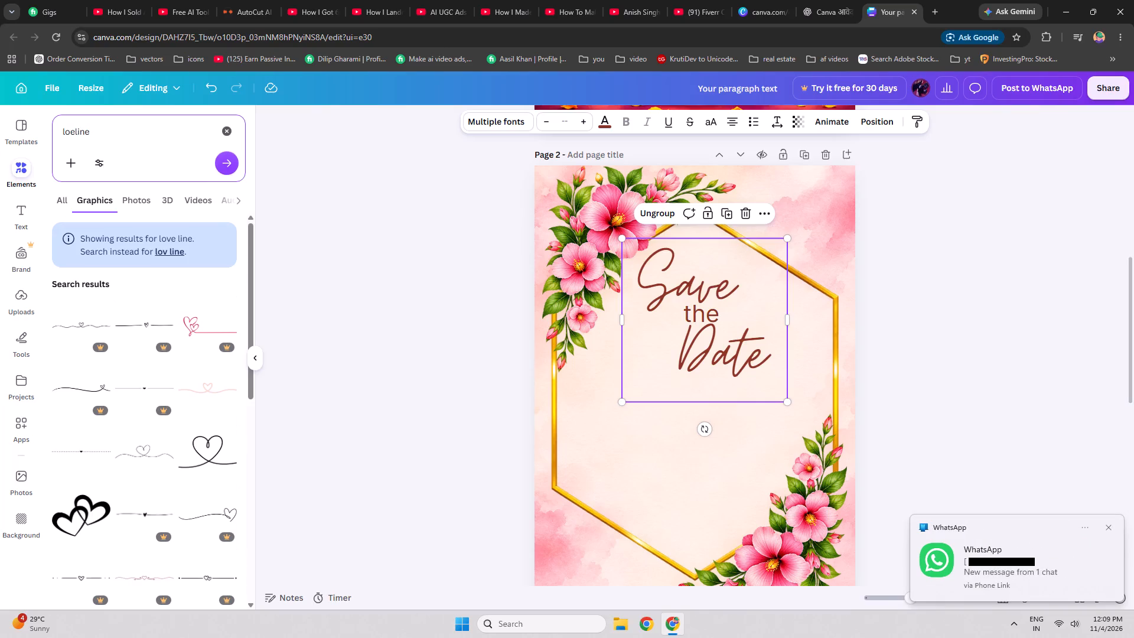
key("BackSpace")
type("ve")
key("space")
key("Return")
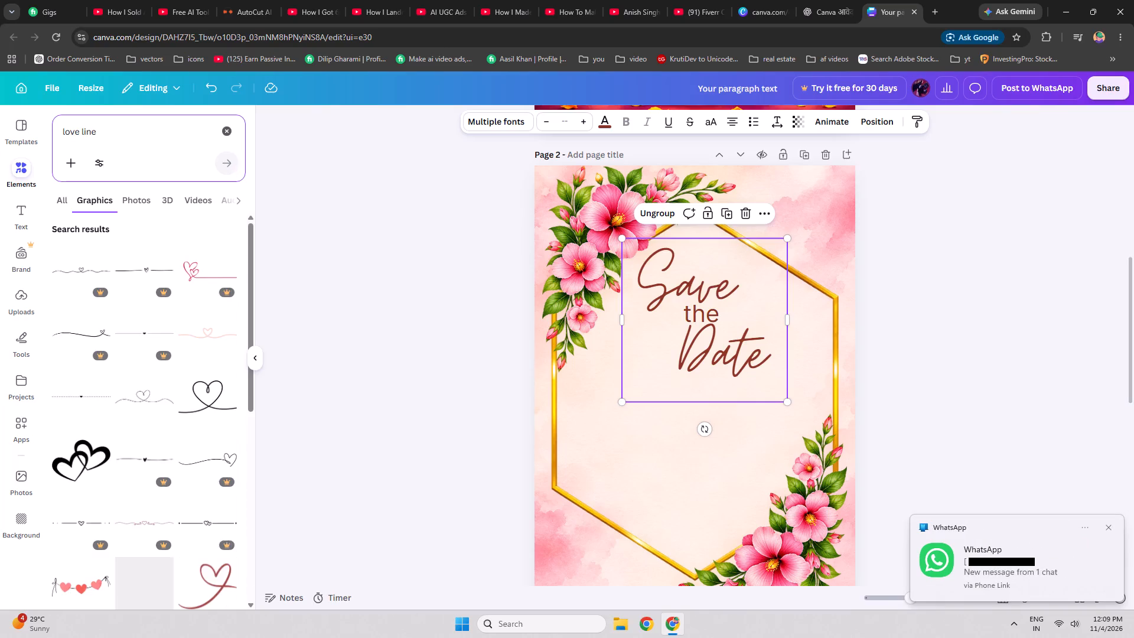
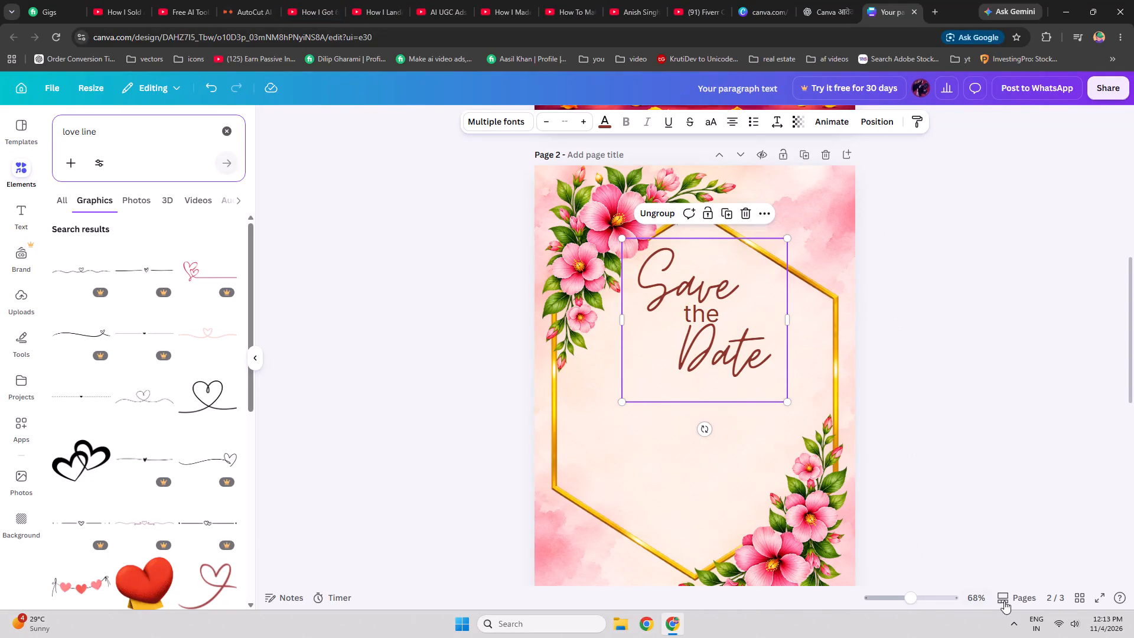
Show the hidden system tray icons on the Windows taskbar.
left_click(1016, 630)
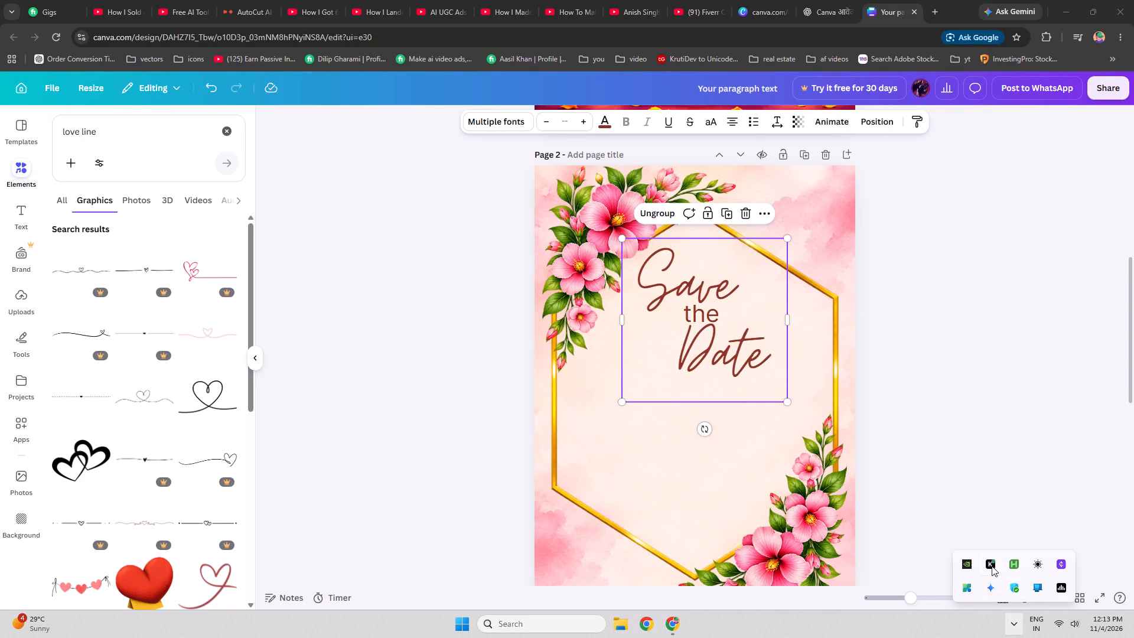
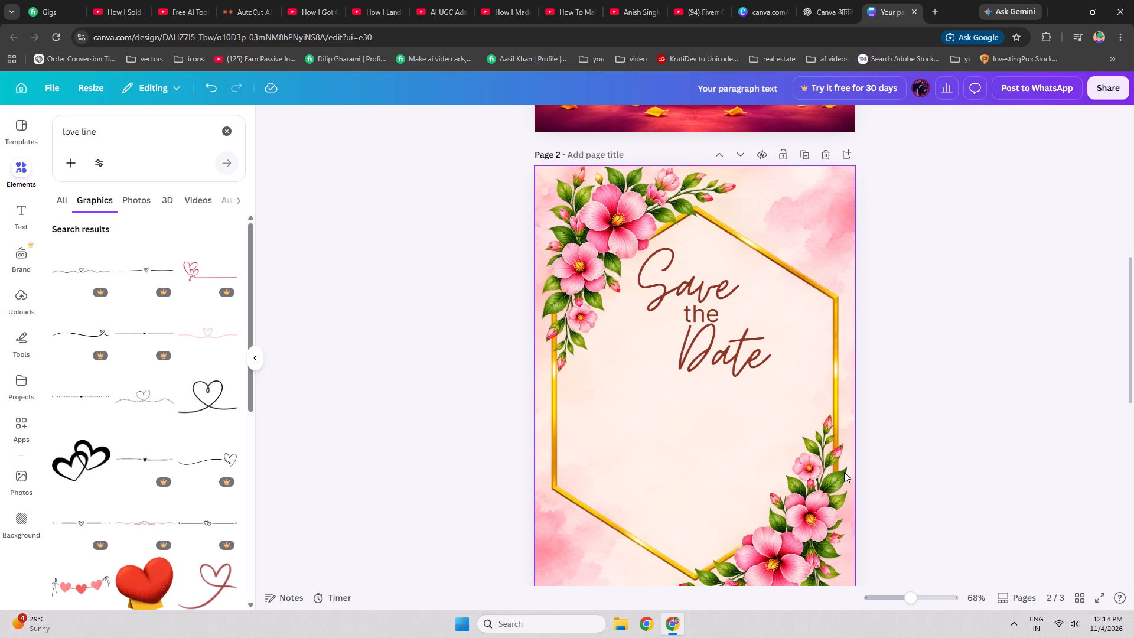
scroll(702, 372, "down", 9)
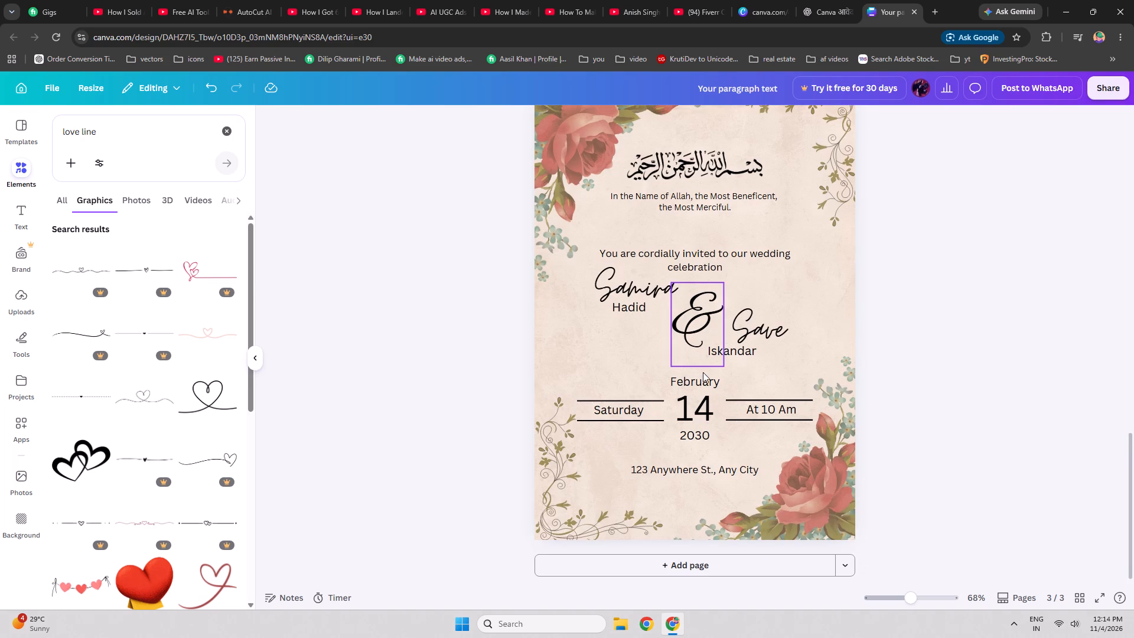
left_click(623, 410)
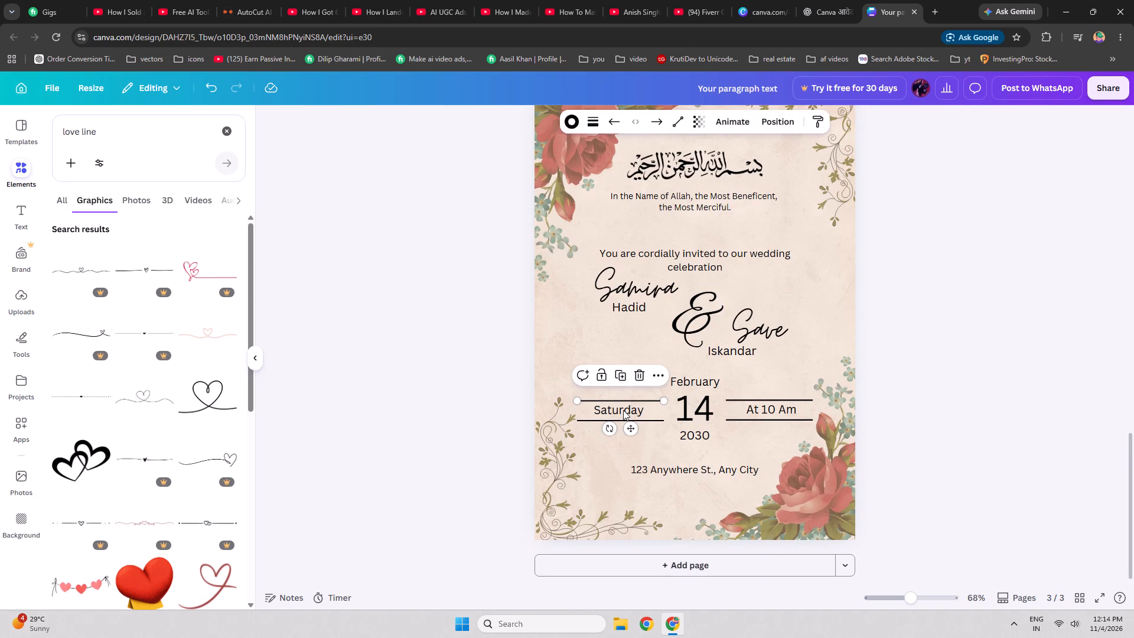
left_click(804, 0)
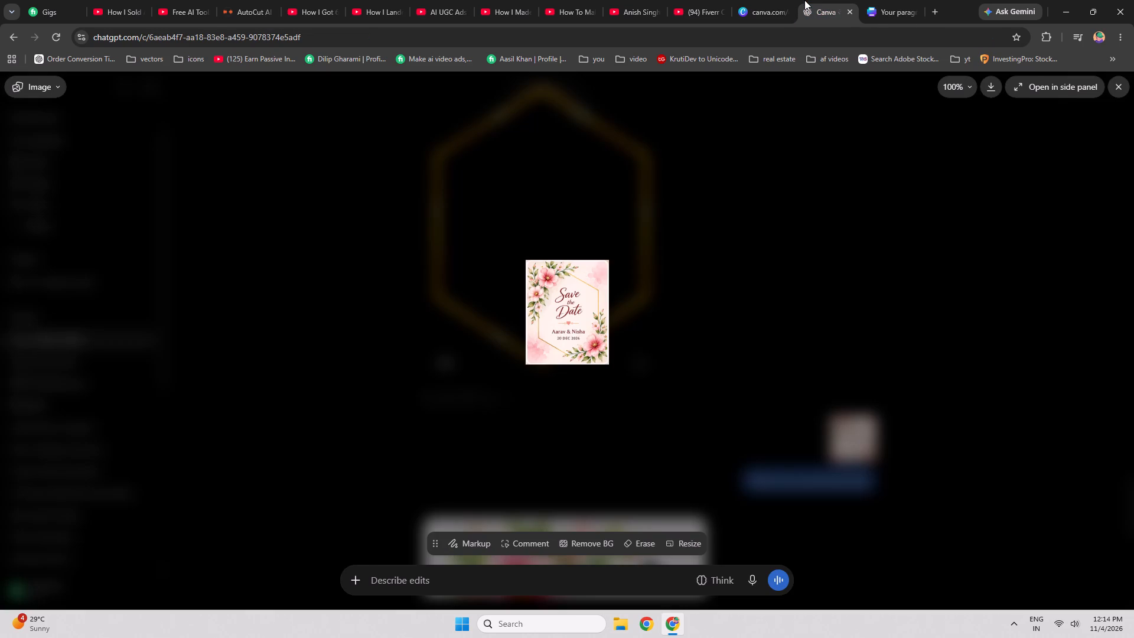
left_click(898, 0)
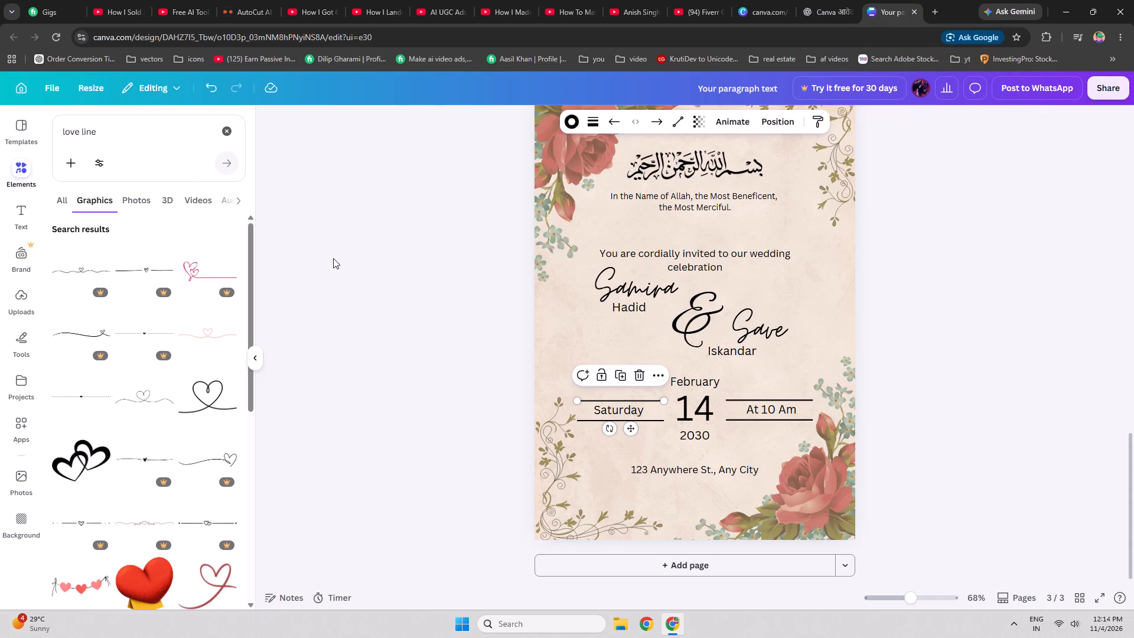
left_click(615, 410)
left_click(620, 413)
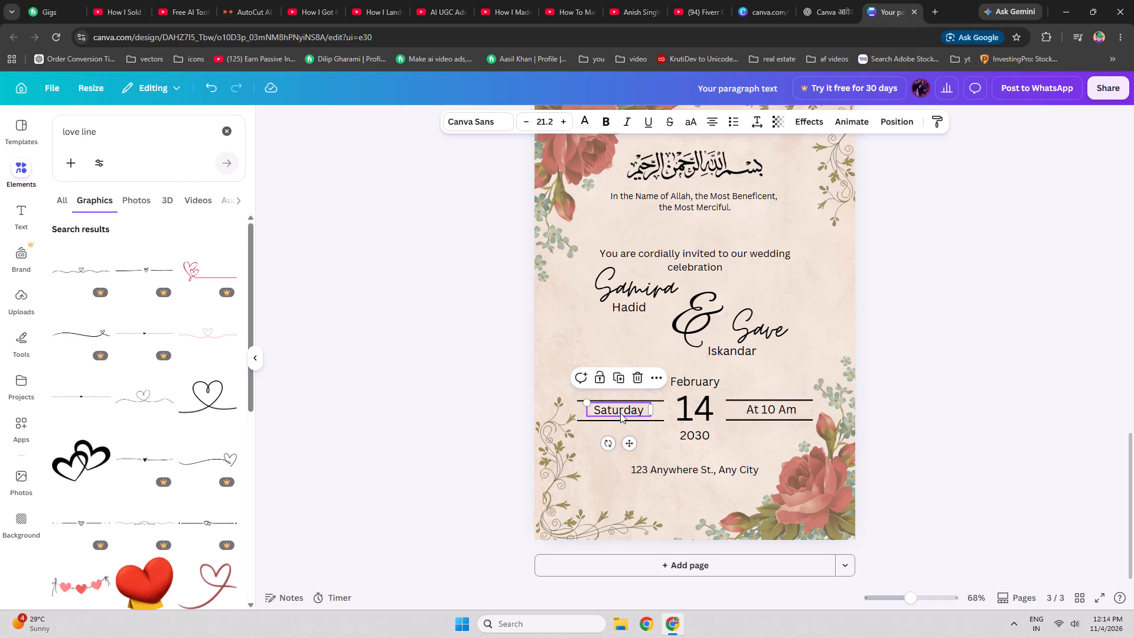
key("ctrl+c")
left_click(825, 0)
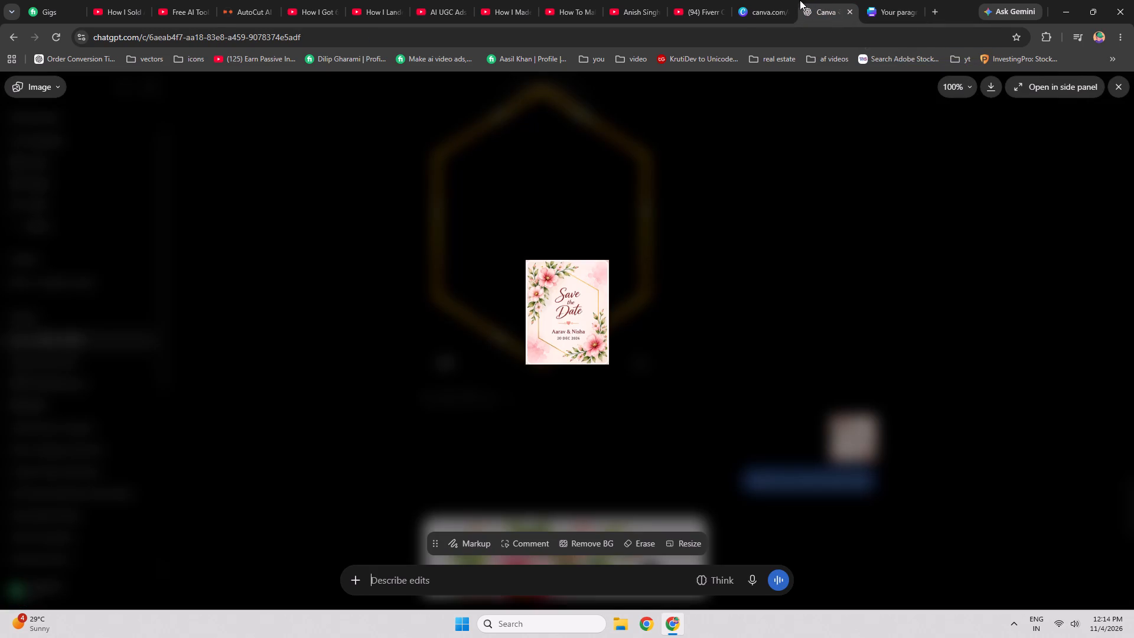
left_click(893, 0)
Duplicate the word "the" from the page 2 heading and place the copy in the empty area below "Date".
scroll(692, 292, "up", 5)
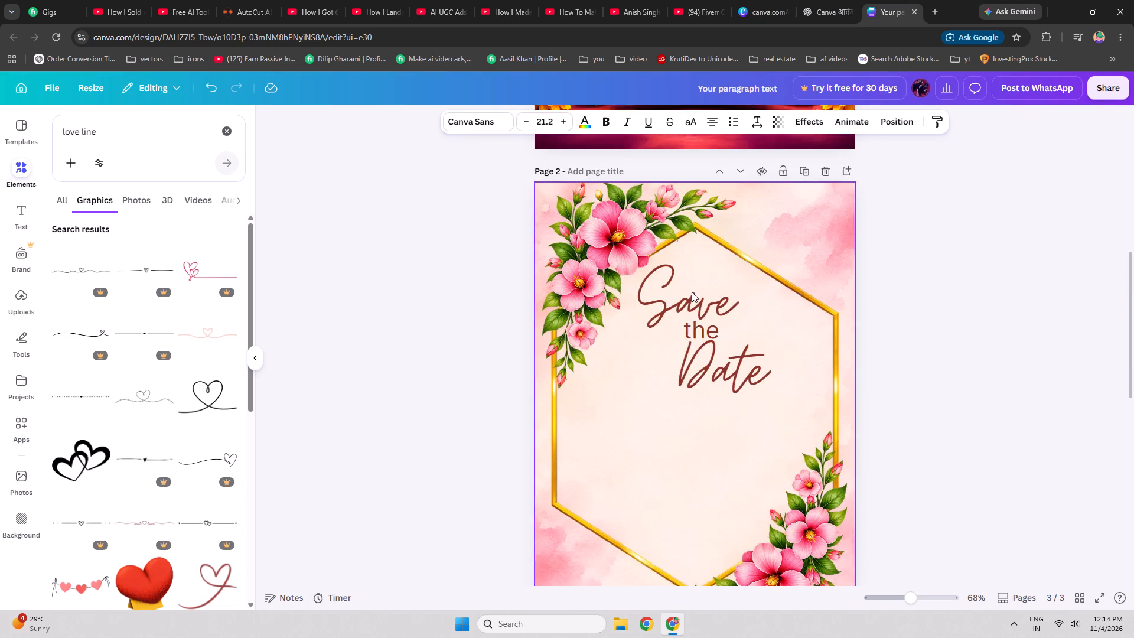
left_click(696, 379)
left_click(690, 340)
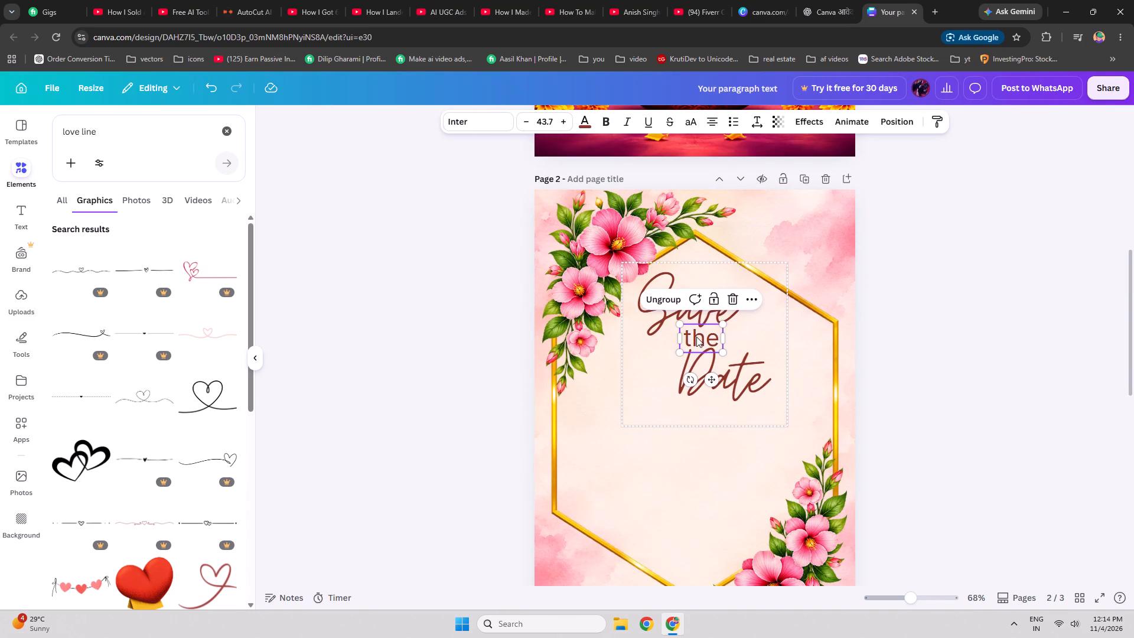
key("ctrl+c")
left_click(644, 467)
key("ctrl+v")
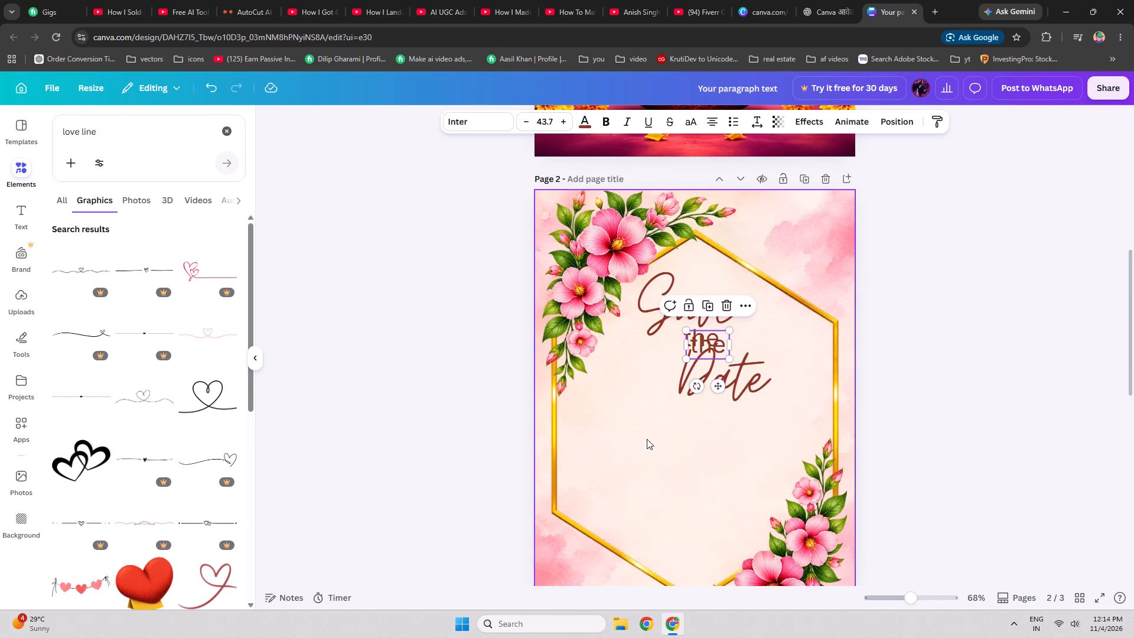
left_click_drag(706, 341, 650, 443)
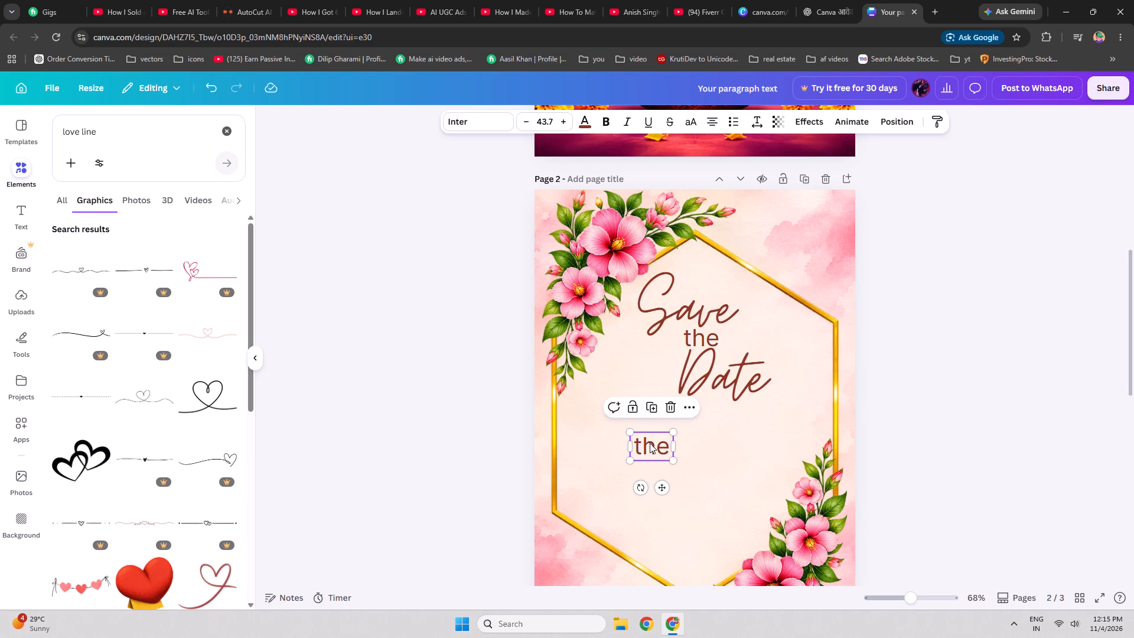
Replace the duplicated text with "Shivam" and widen its text box so the name fits on one line.
double_click(656, 444)
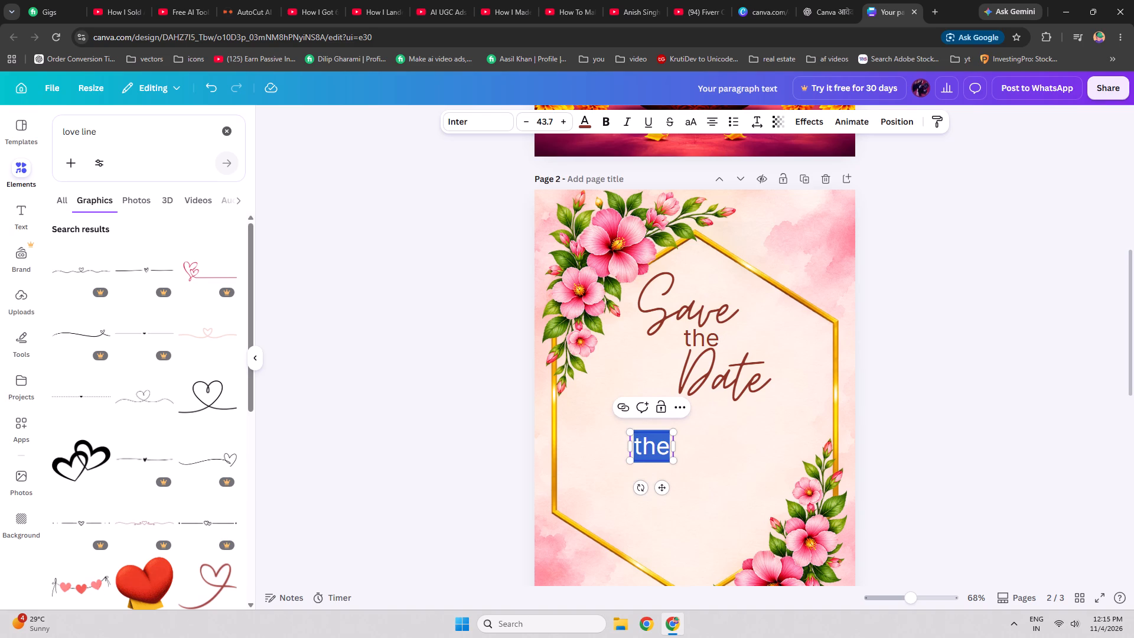
type("Shiv")
type("am")
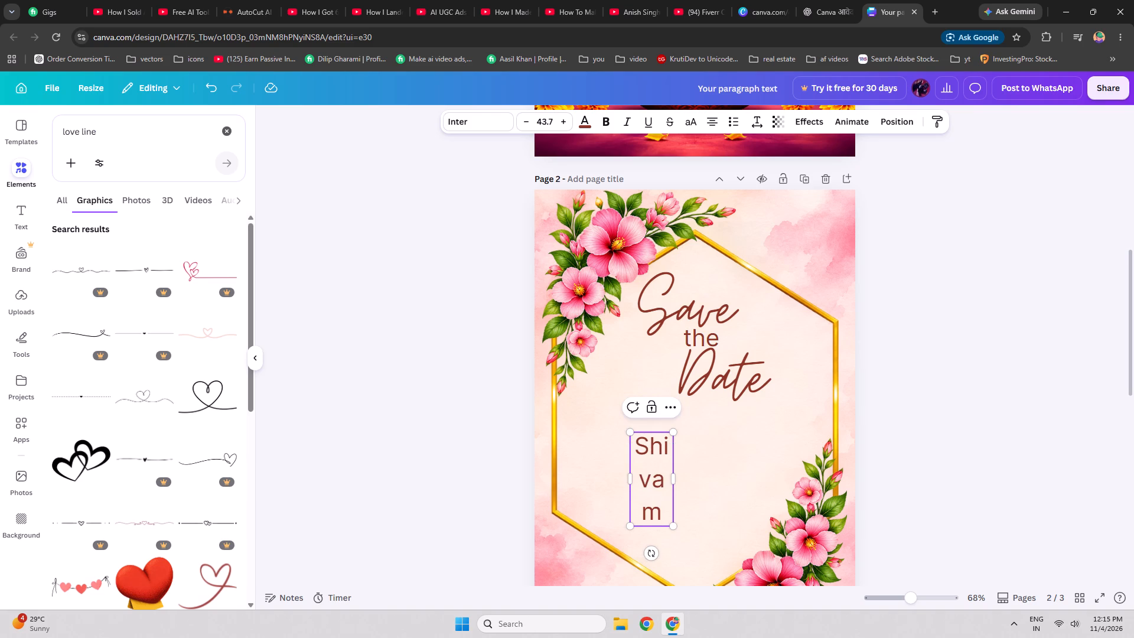
left_click(643, 484)
left_click_drag(674, 478, 744, 471)
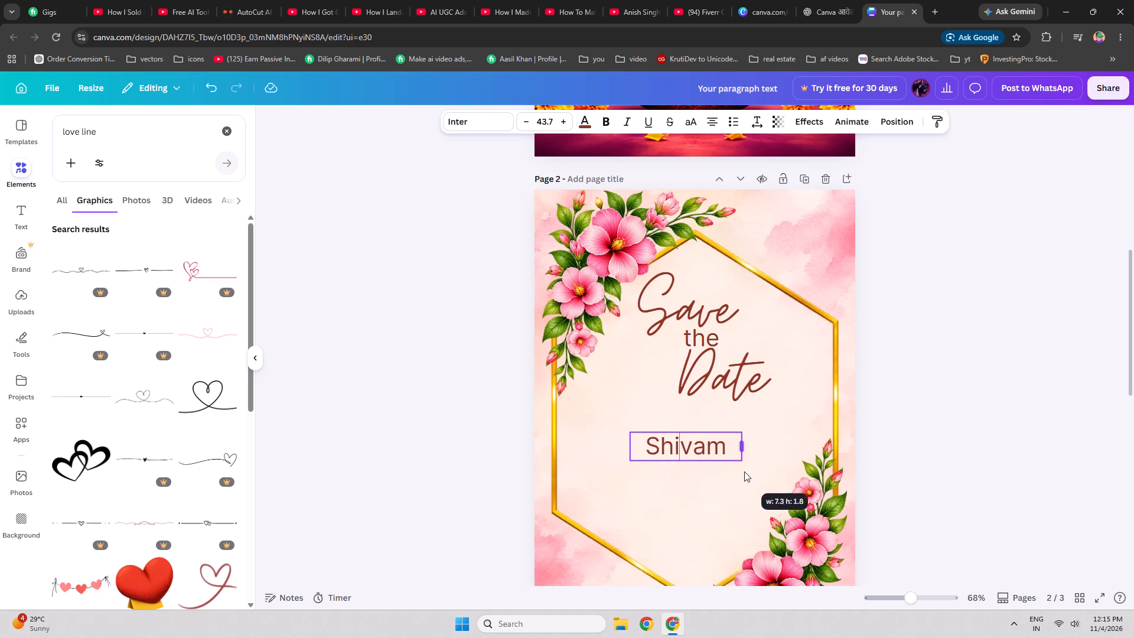
left_click_drag(744, 471, 892, 480)
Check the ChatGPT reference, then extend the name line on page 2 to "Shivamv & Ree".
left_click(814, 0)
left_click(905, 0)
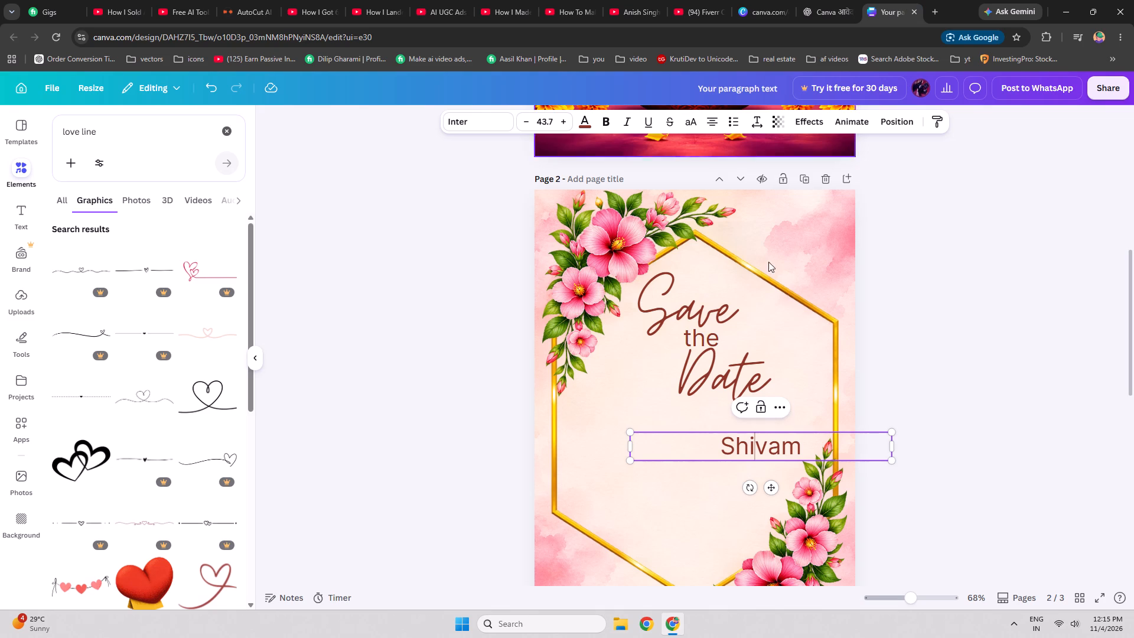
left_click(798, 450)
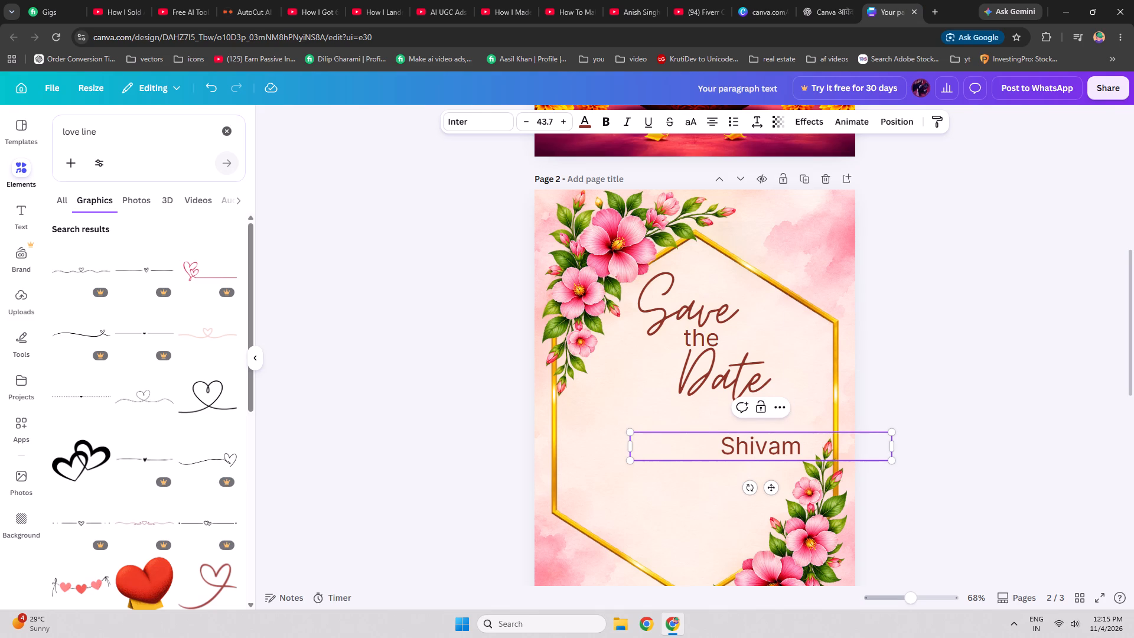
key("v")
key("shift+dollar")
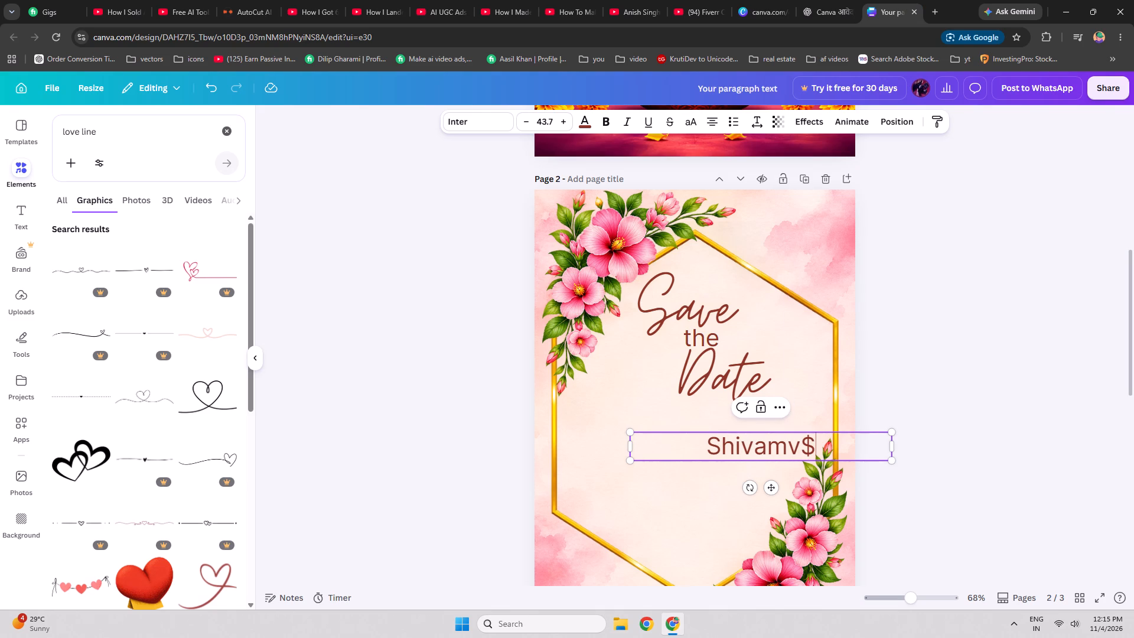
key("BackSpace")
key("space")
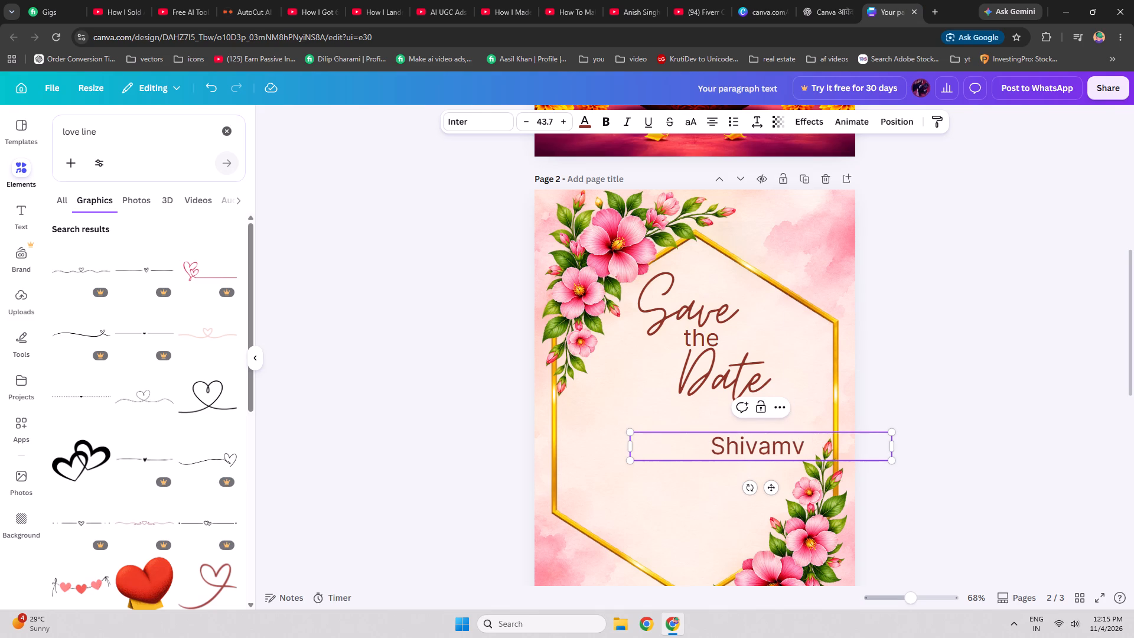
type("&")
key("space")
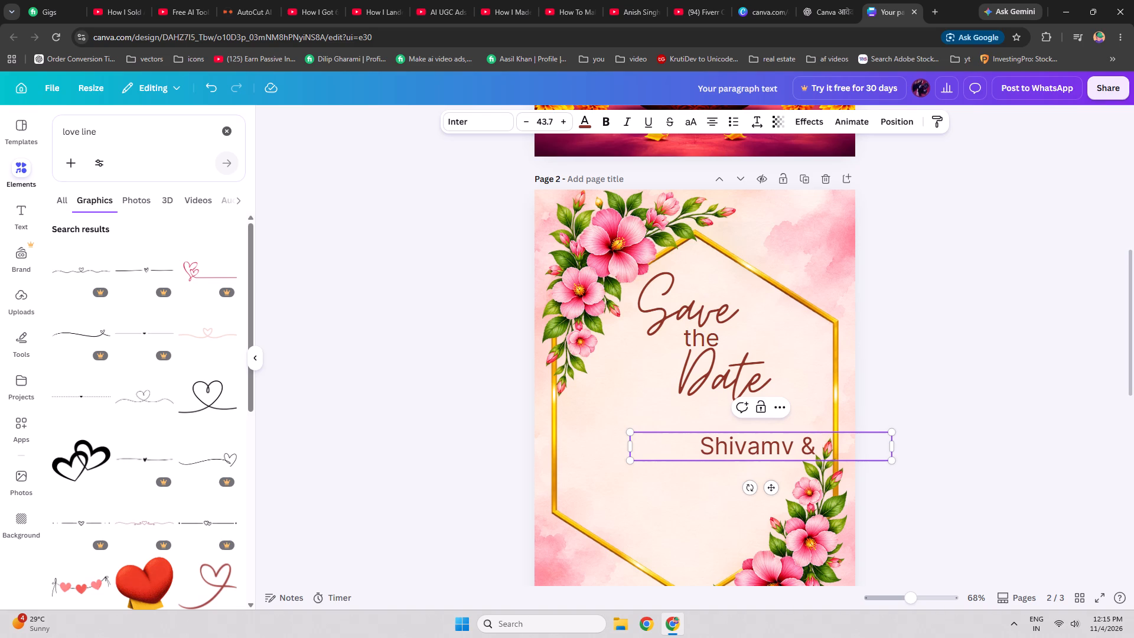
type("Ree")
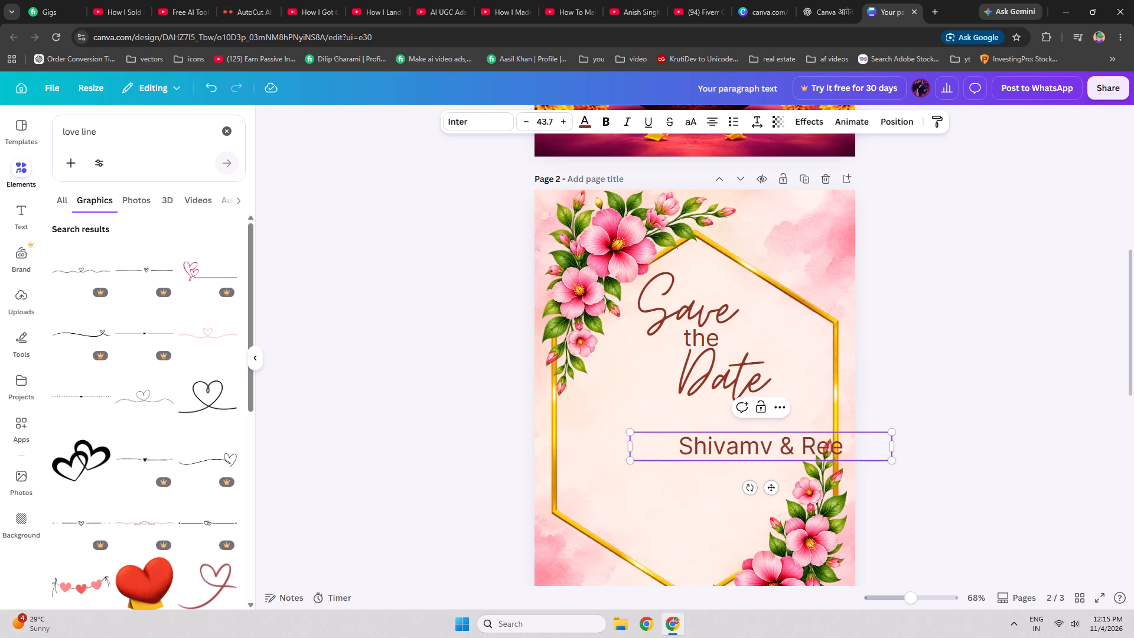
Delete page 3, the rose-bordered wedding invitation.
scroll(788, 451, "down", 6)
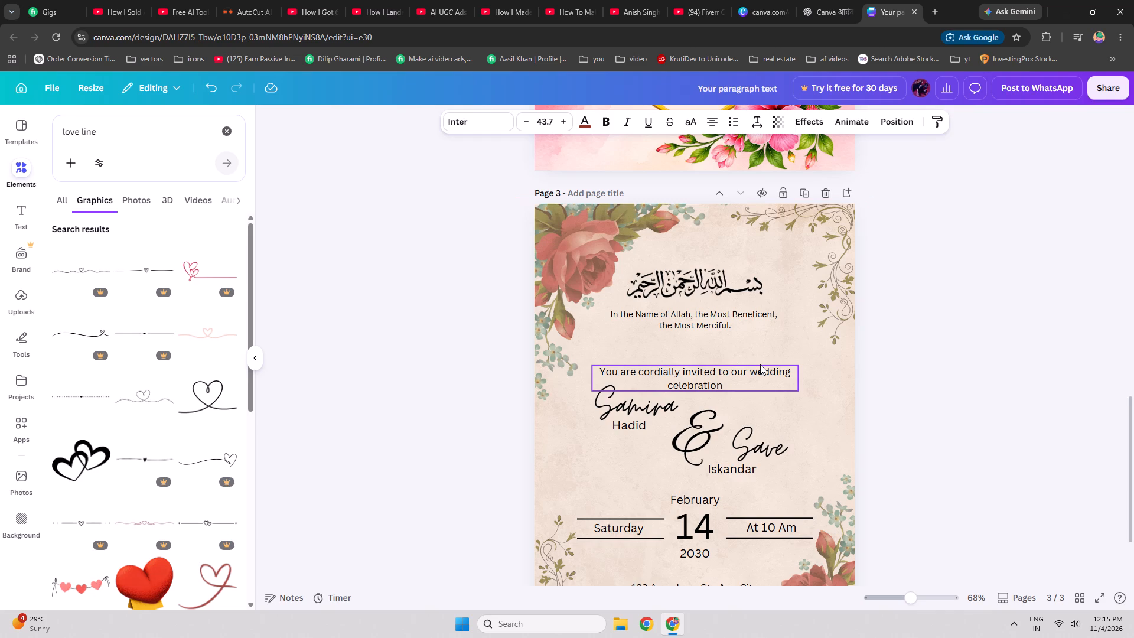
scroll(760, 364, "down", 5)
scroll(742, 309, "up", 4)
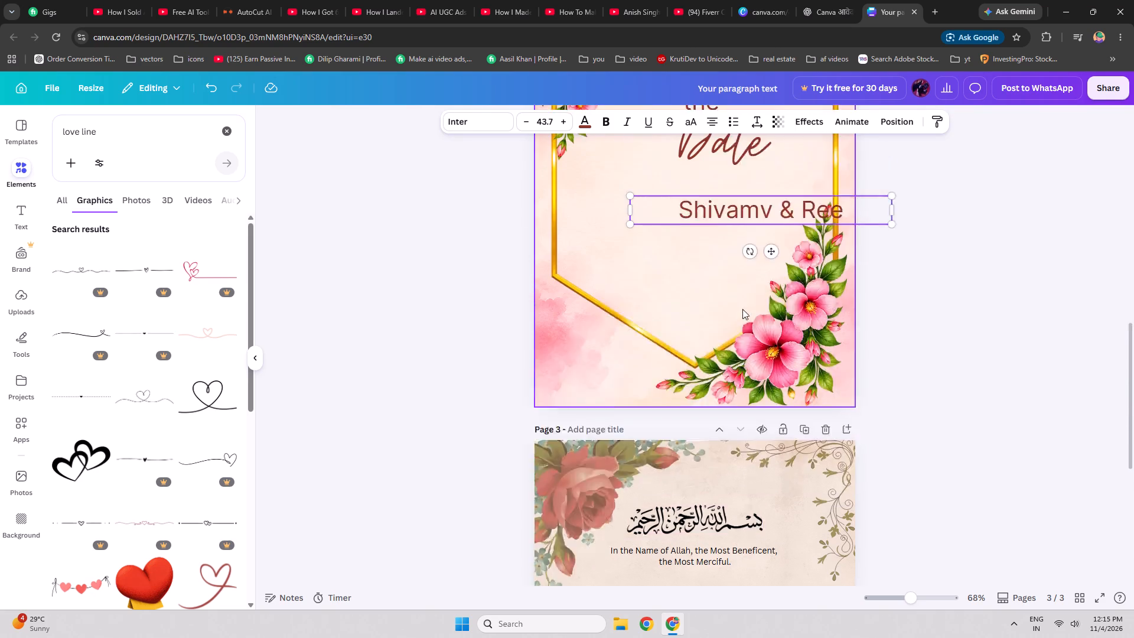
left_click(824, 485)
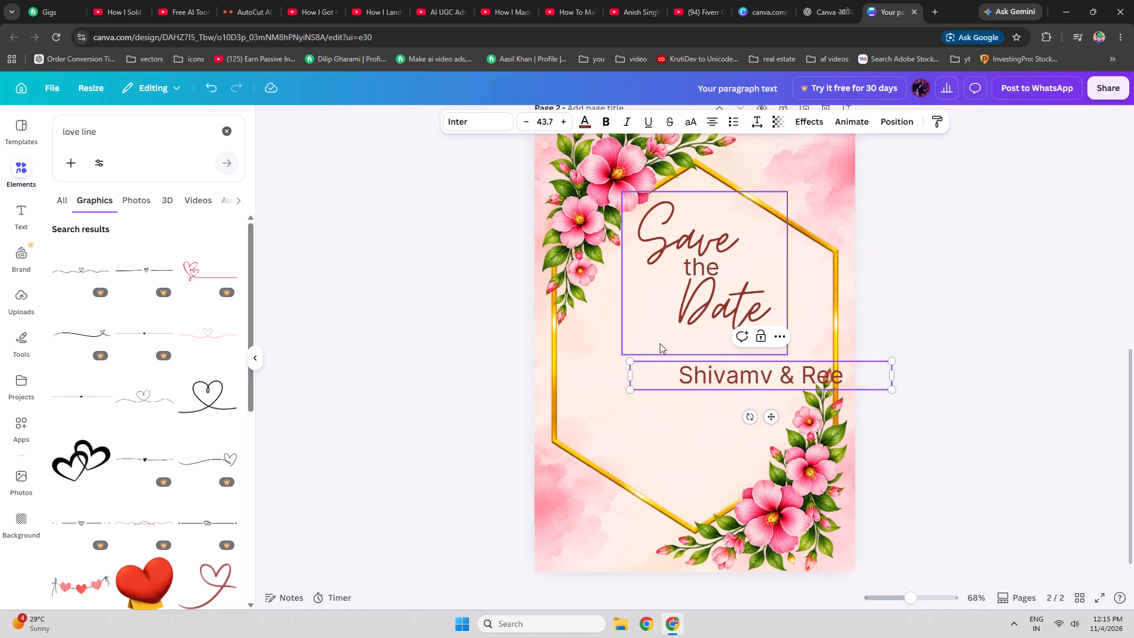
left_click(834, 0)
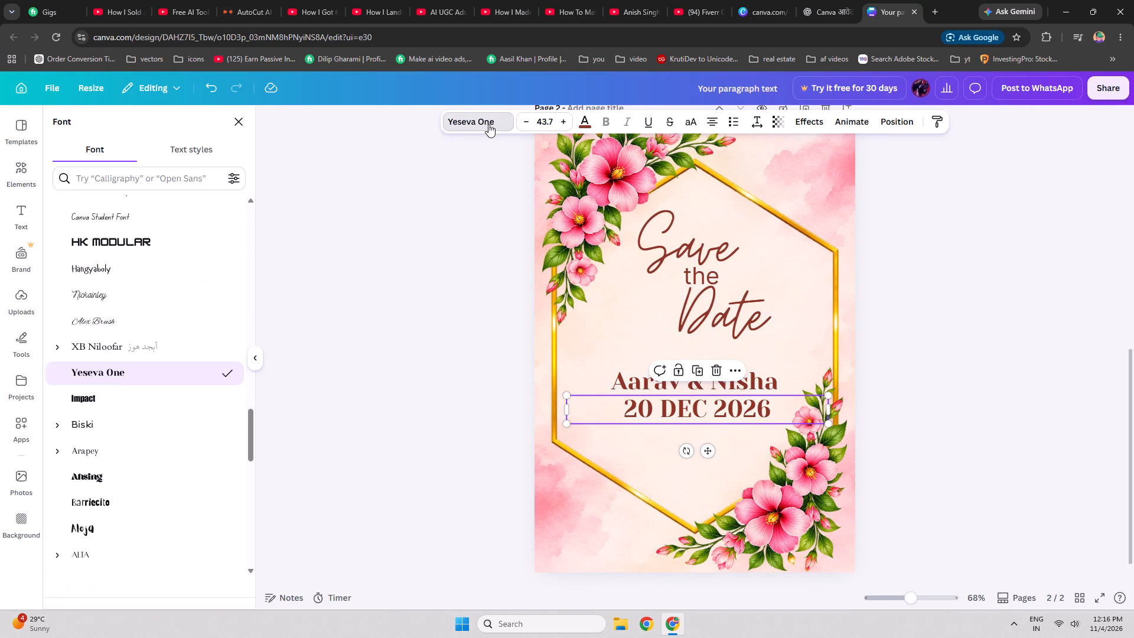
left_click_drag(252, 443, 248, 236)
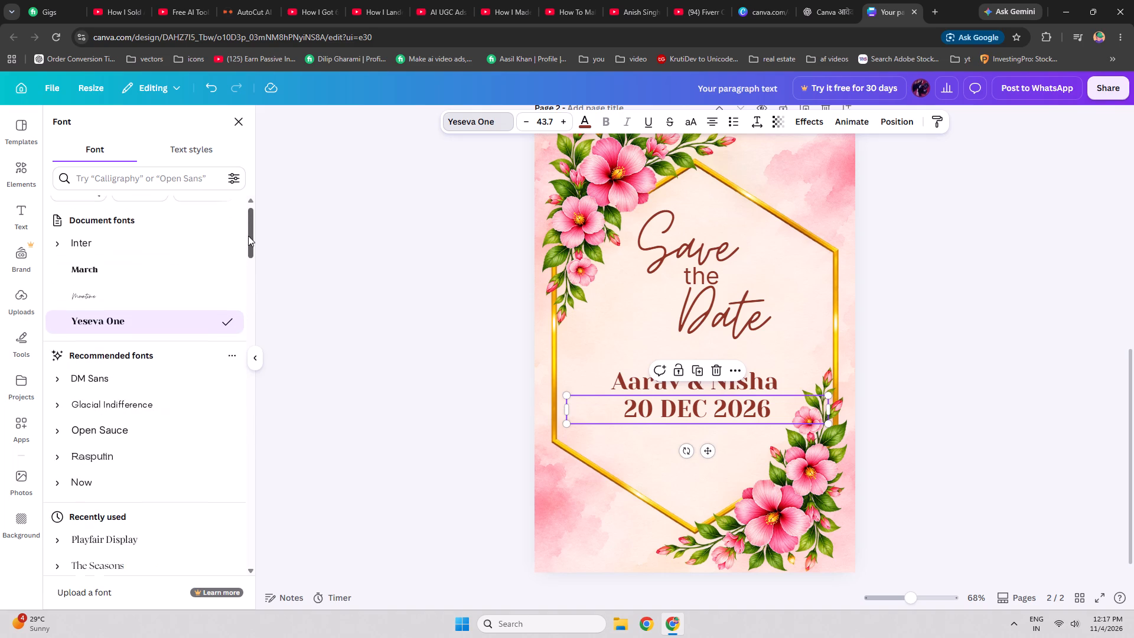
left_click_drag(248, 236, 247, 224)
left_click(104, 258)
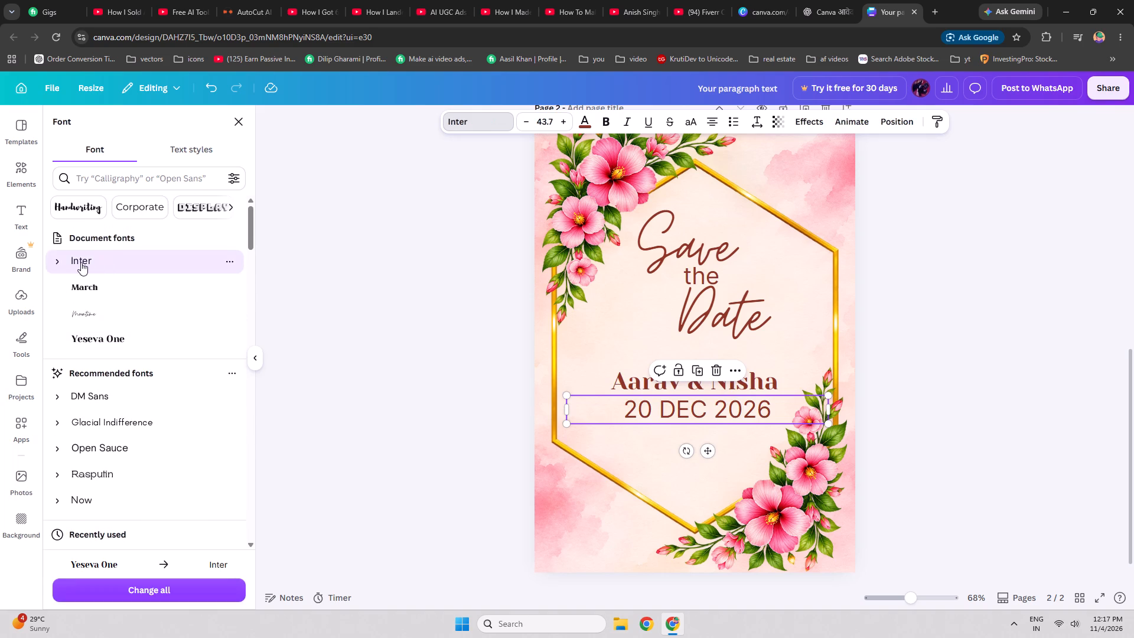
left_click(54, 261)
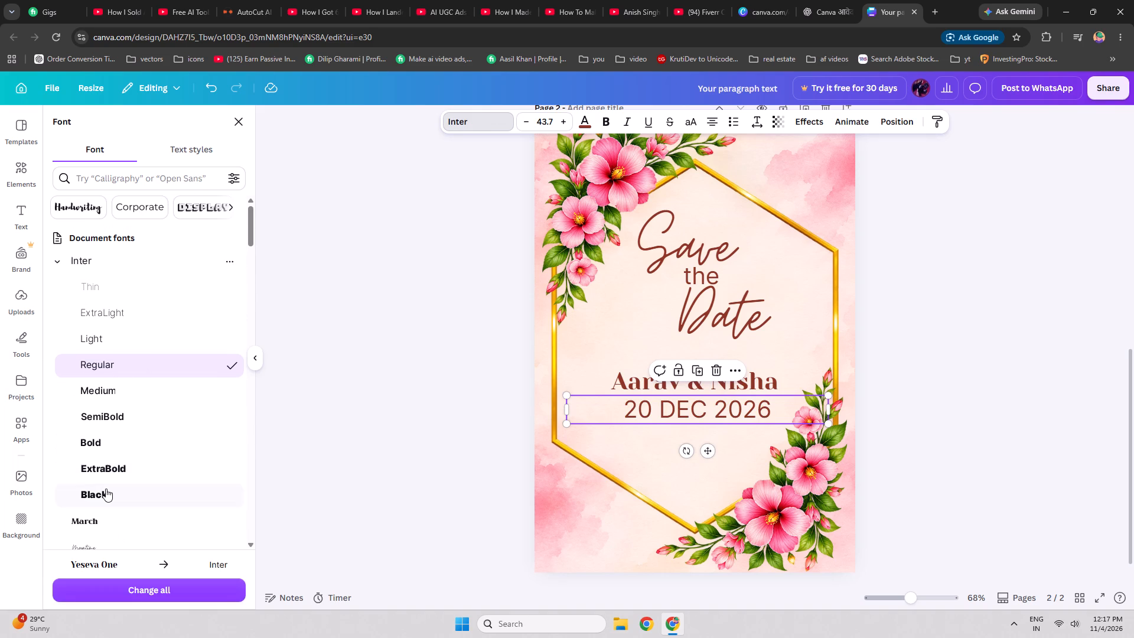
left_click(106, 489)
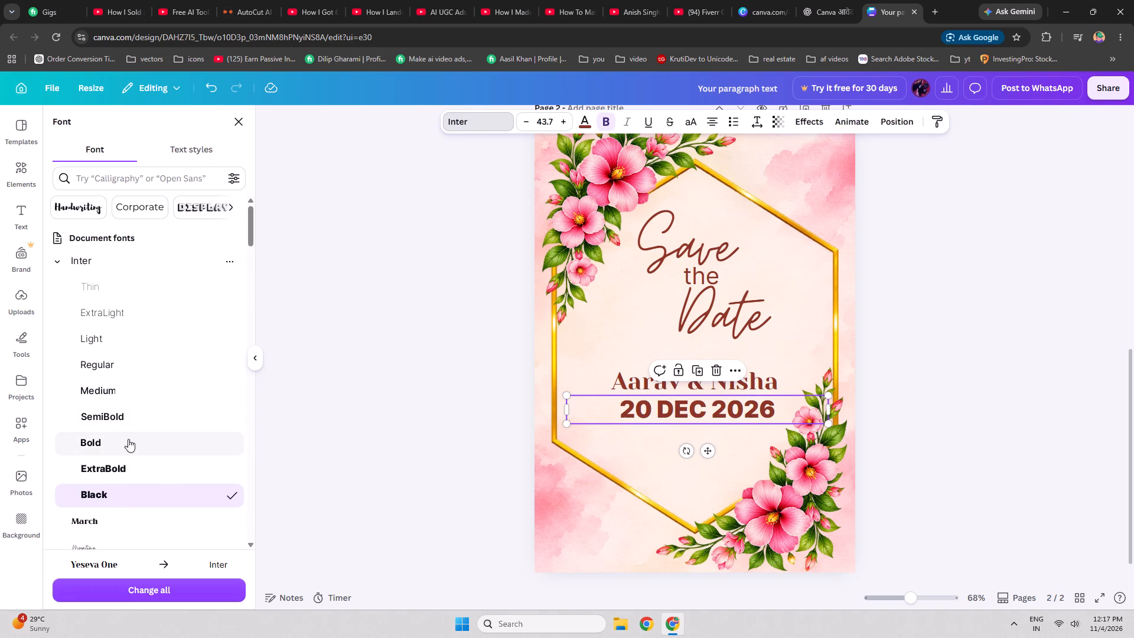
left_click(108, 438)
left_click(338, 426)
Scale the date line down to a font size of about 32.6 and centre it beneath the names.
left_click(639, 414)
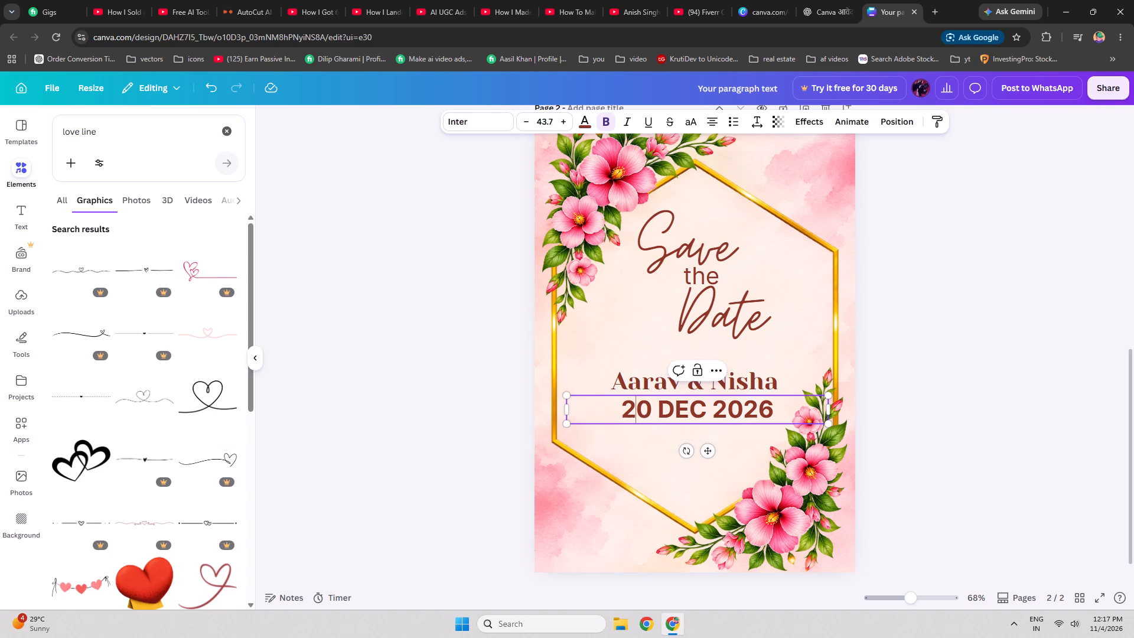
left_click(672, 412)
left_click(721, 467)
left_click(724, 424)
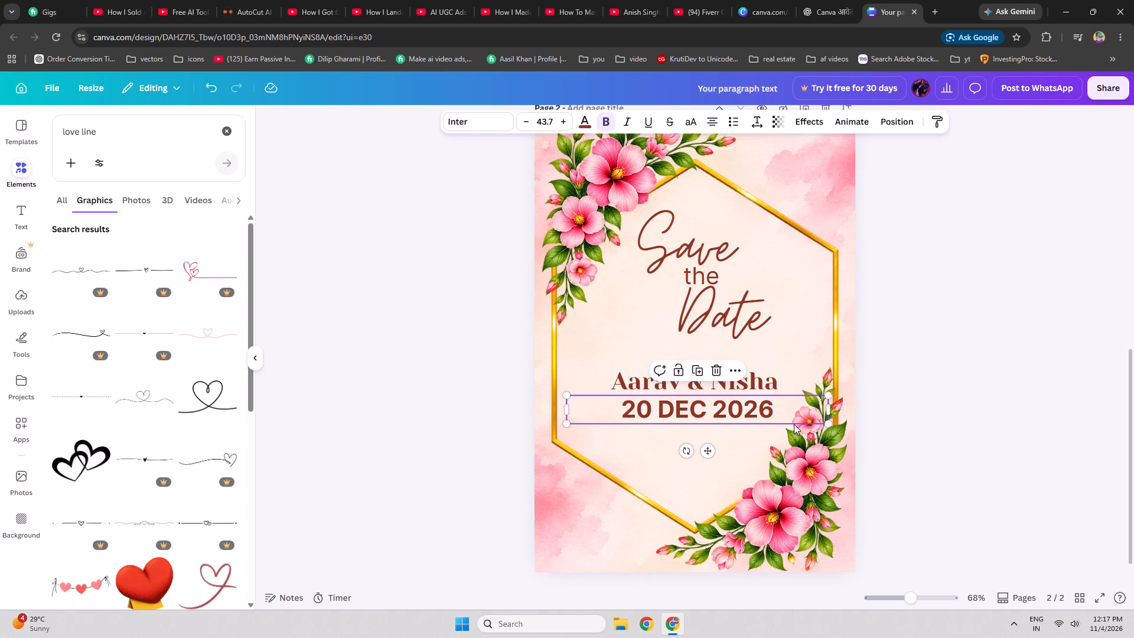
left_click_drag(827, 422, 759, 415, "shift")
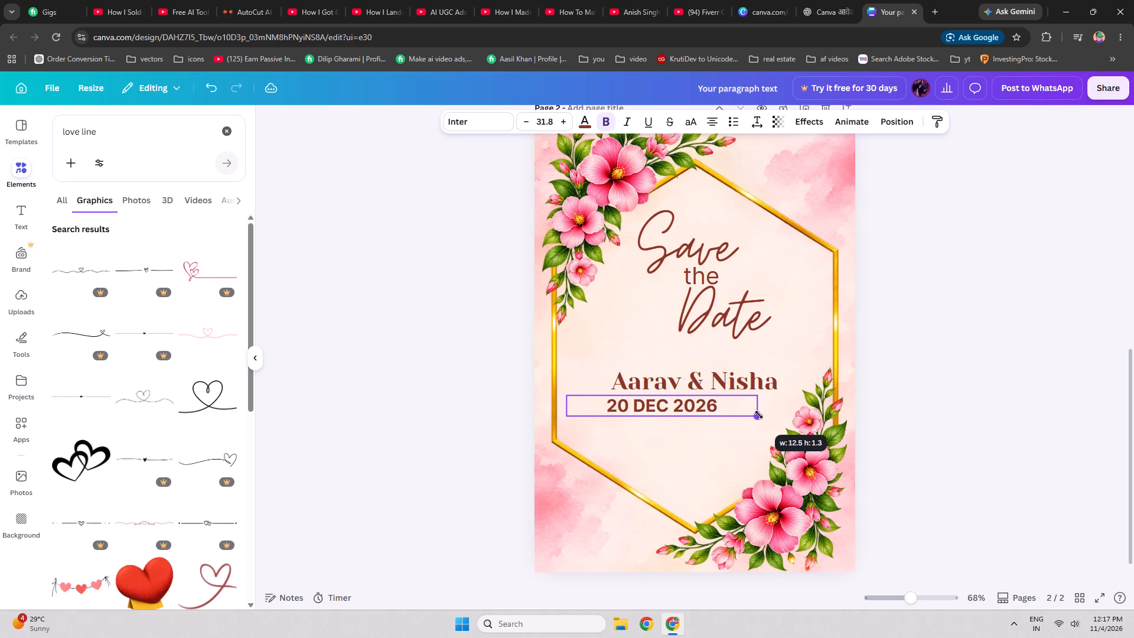
left_click_drag(759, 415, 761, 415, "shift")
left_click_drag(693, 405, 726, 405)
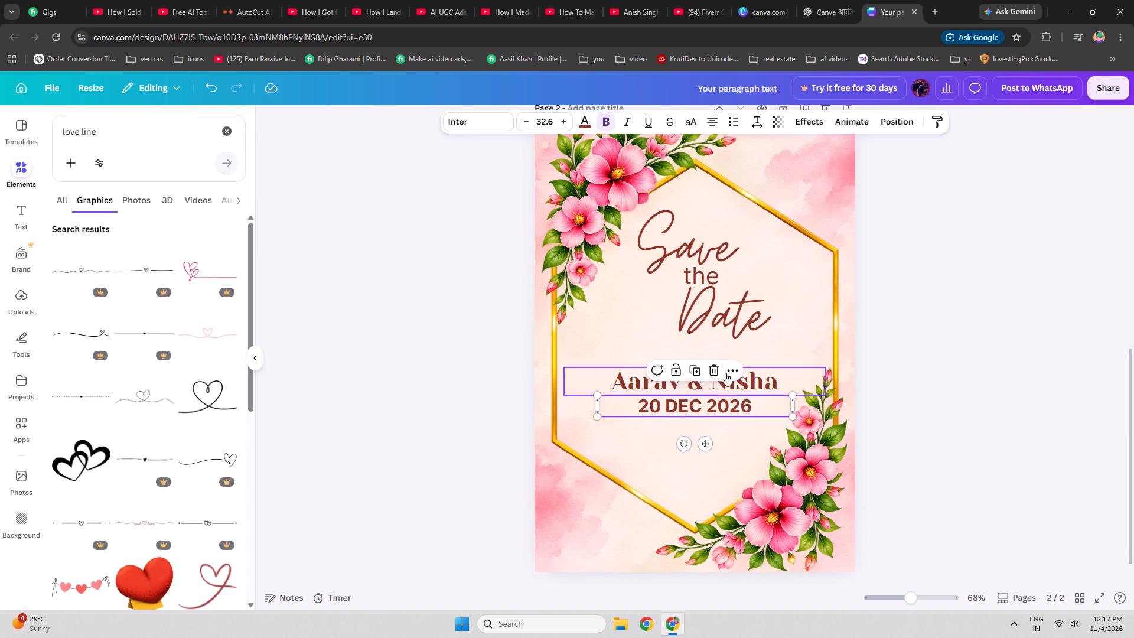
Centre the "Save the Date" lettering above the names, and shift it down slightly together with the name and date lines.
left_click_drag(726, 314, 717, 314)
left_click(740, 378, "shift")
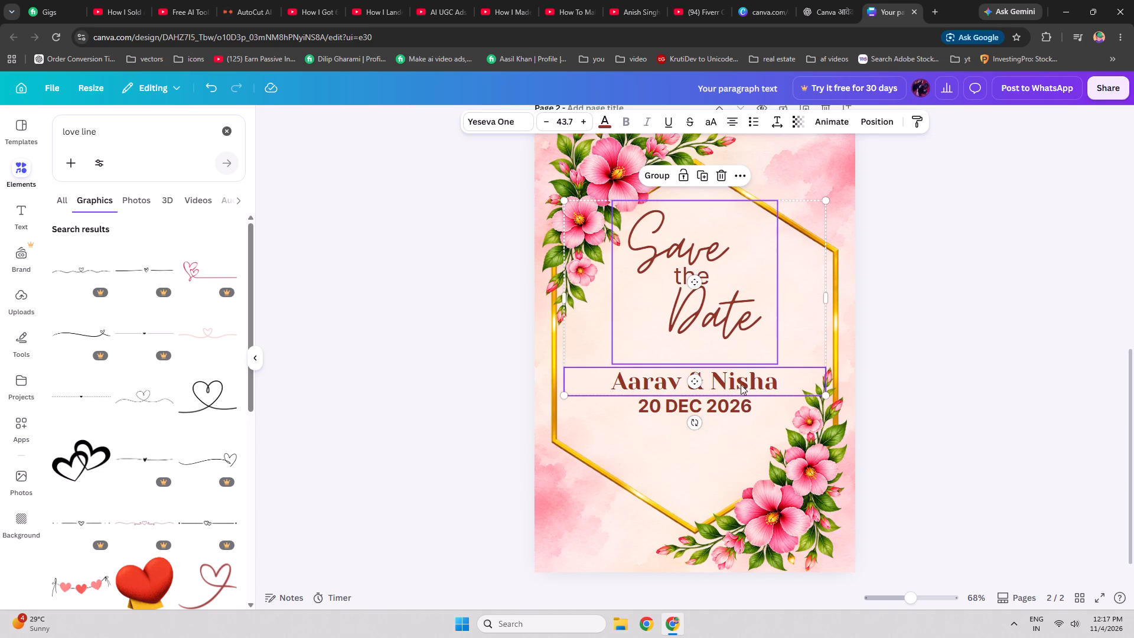
left_click(738, 402, "shift")
left_click_drag(735, 385, 730, 391)
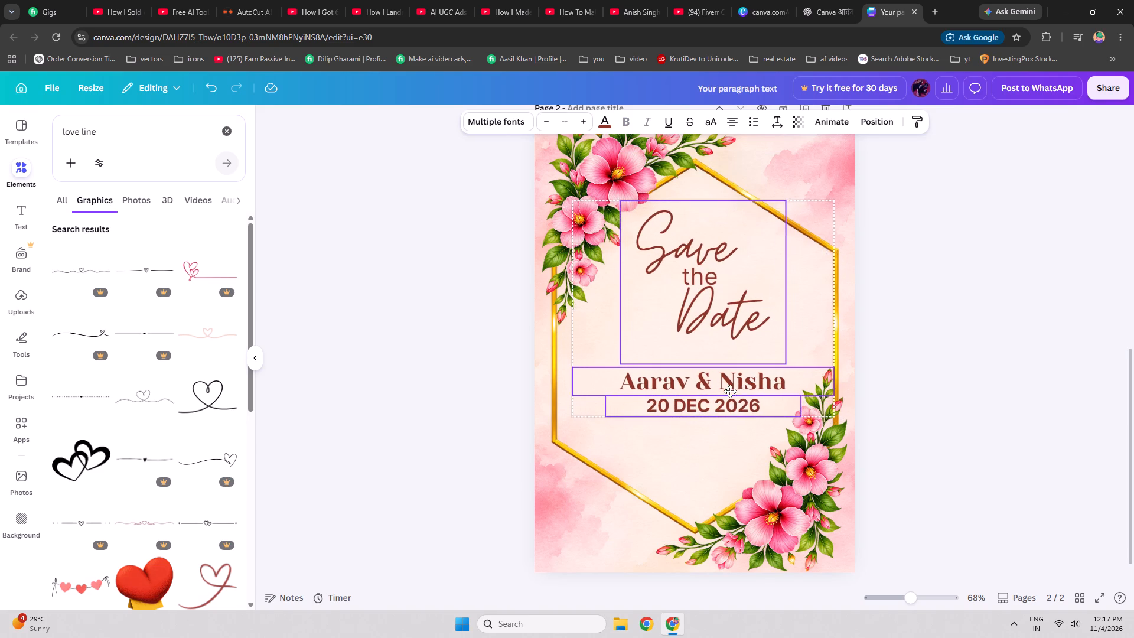
left_click_drag(730, 391, 740, 391)
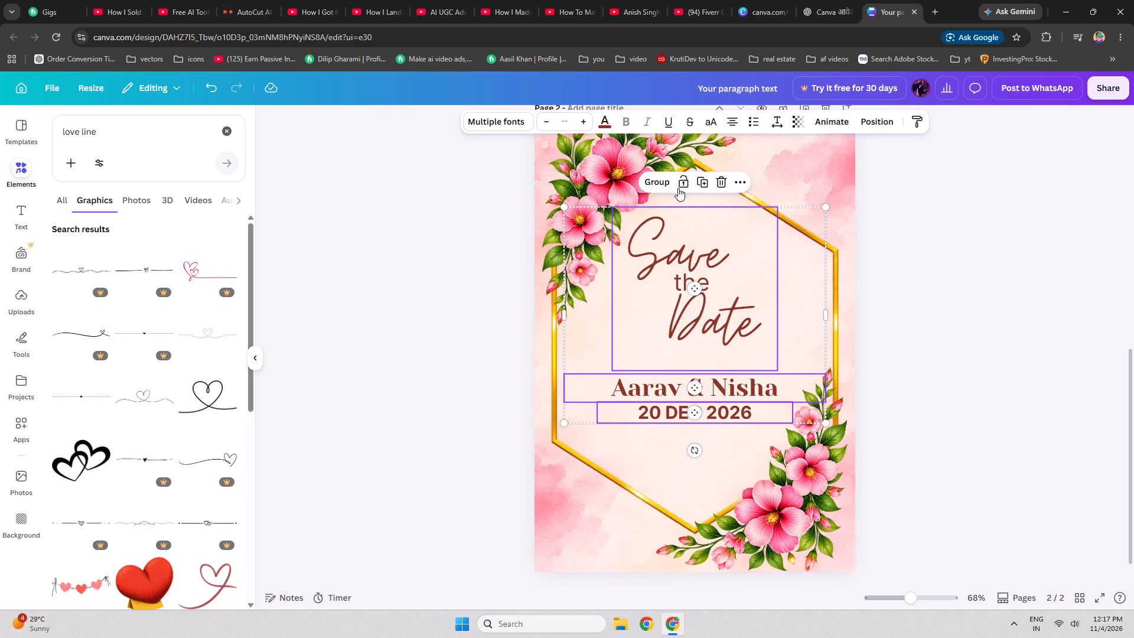
Group the "Save the Date" lettering with the name and date lines.
left_click(733, 186)
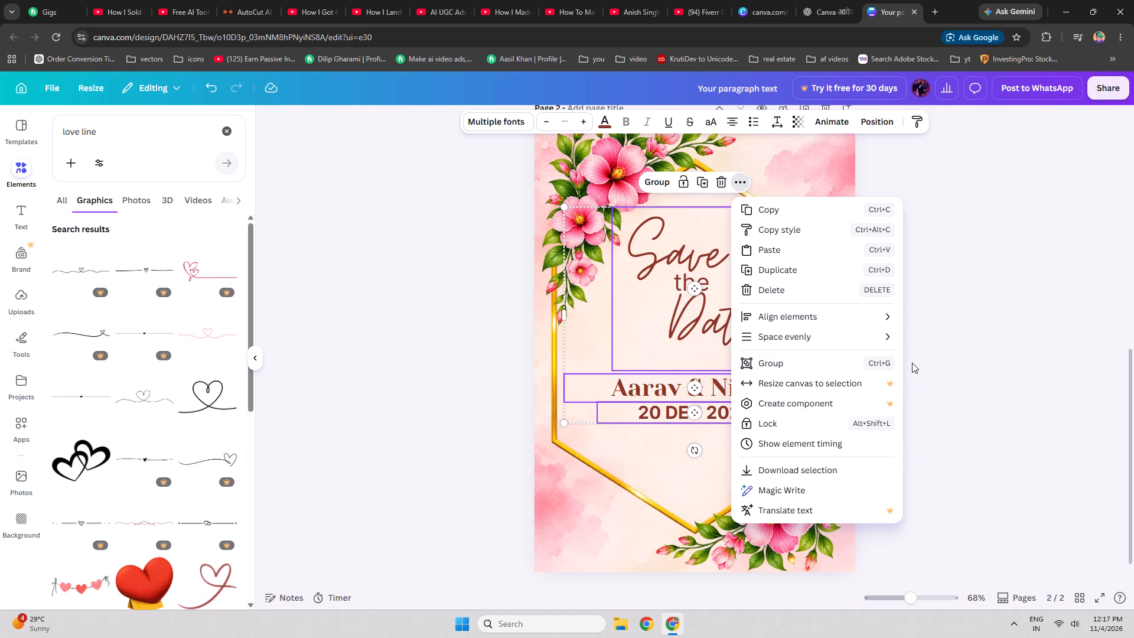
left_click(658, 186)
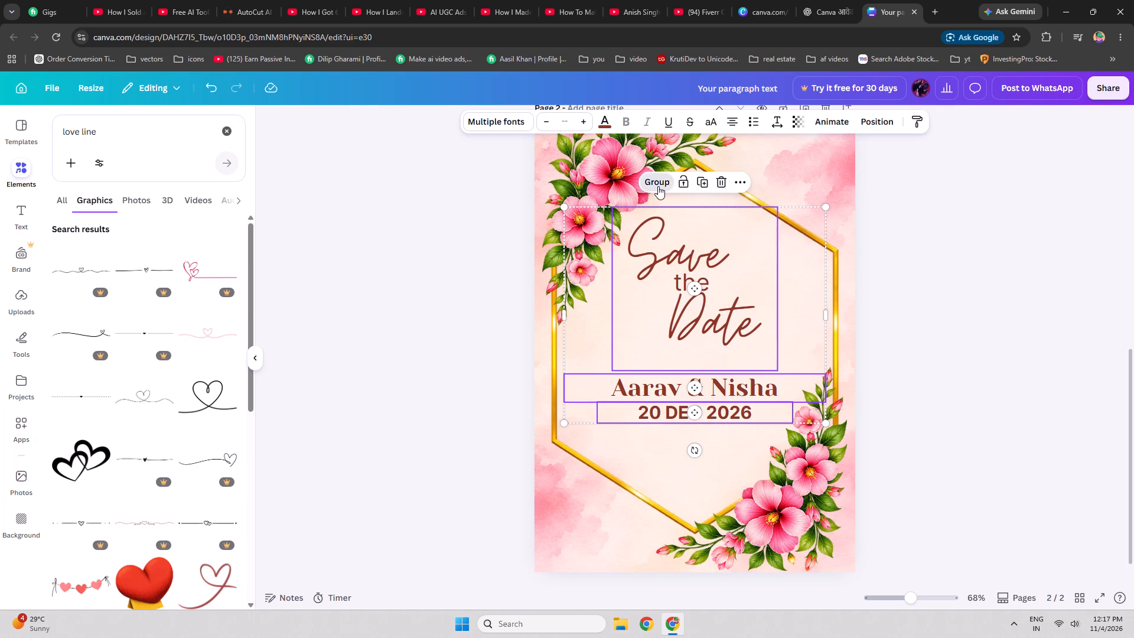
Align the text group to the middle of the page, and raise it slightly within the gold hexagon.
right_click(718, 229)
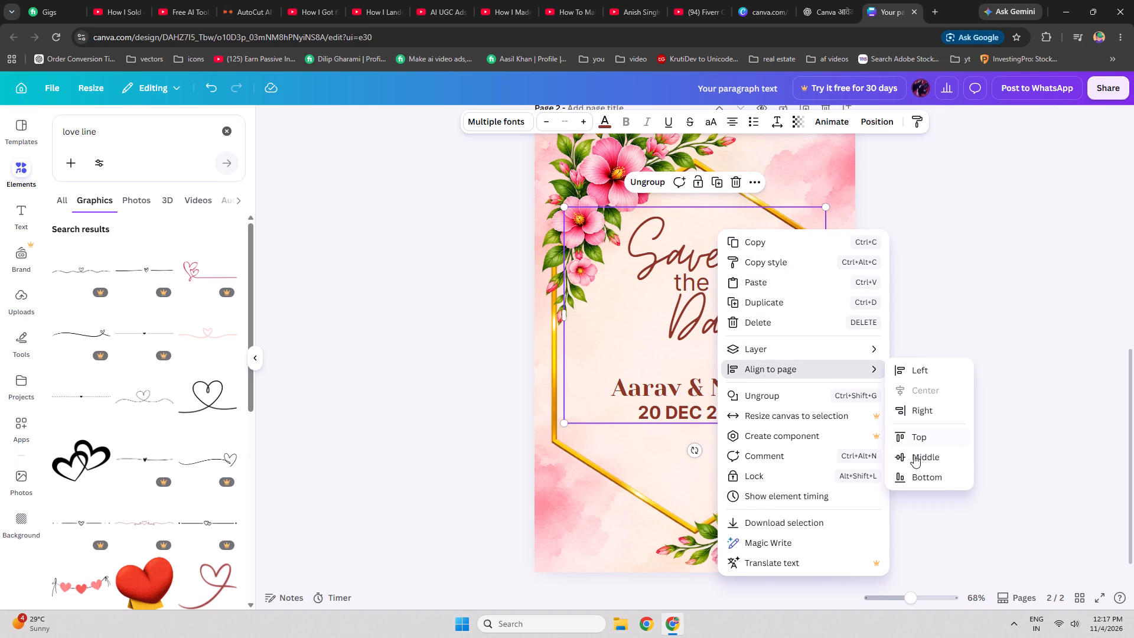
left_click(915, 455)
left_click(949, 290)
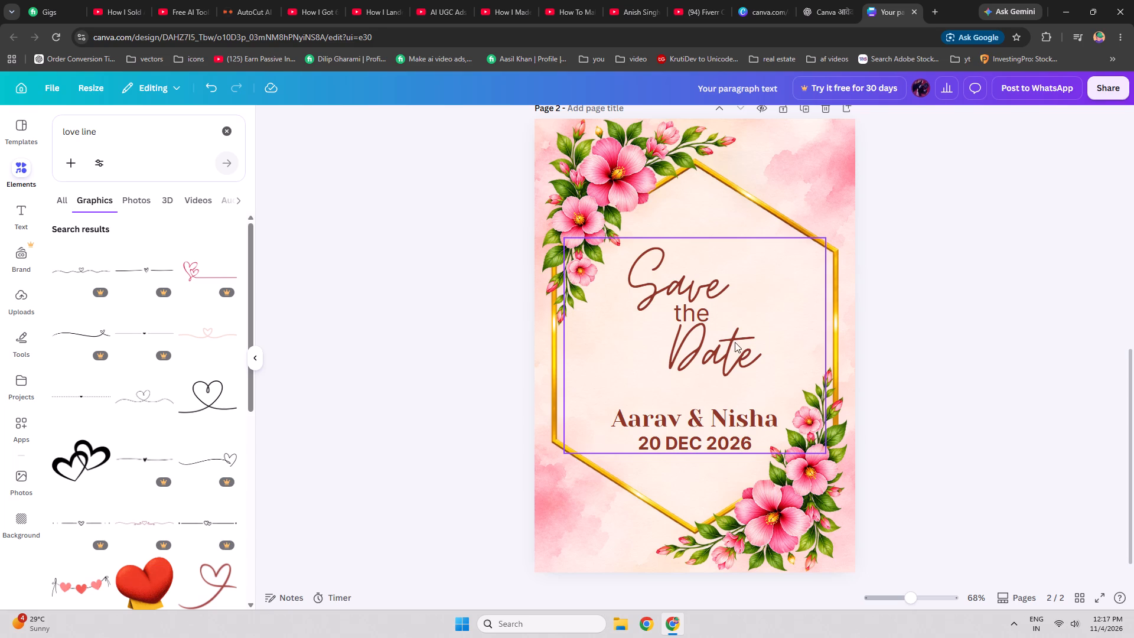
left_click_drag(734, 352, 733, 324)
left_click(956, 340)
Ungroup the text group holding the "Save the Date" lettering and the name and date lines.
left_click(712, 393)
double_click(721, 317)
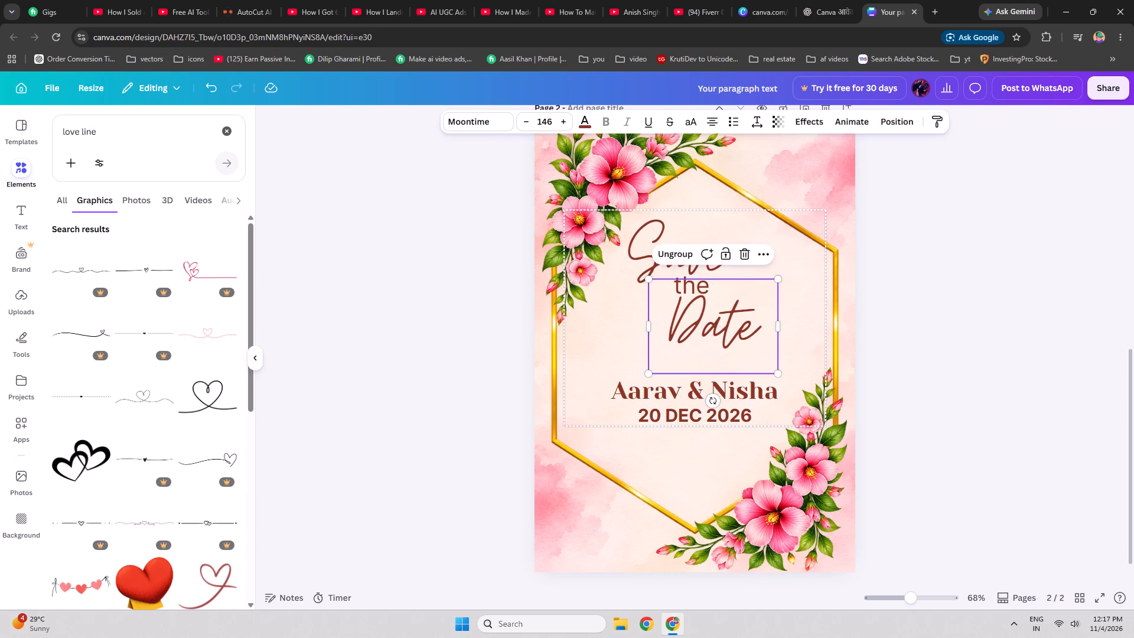
left_click(627, 222)
triple_click(934, 253)
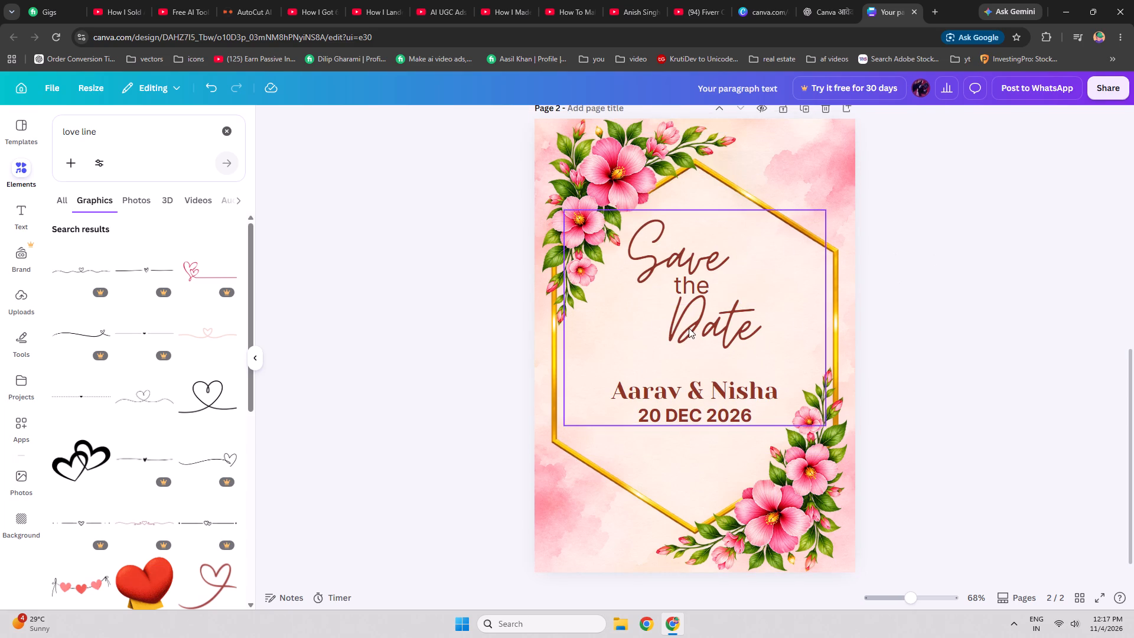
left_click(688, 328)
left_click(642, 181)
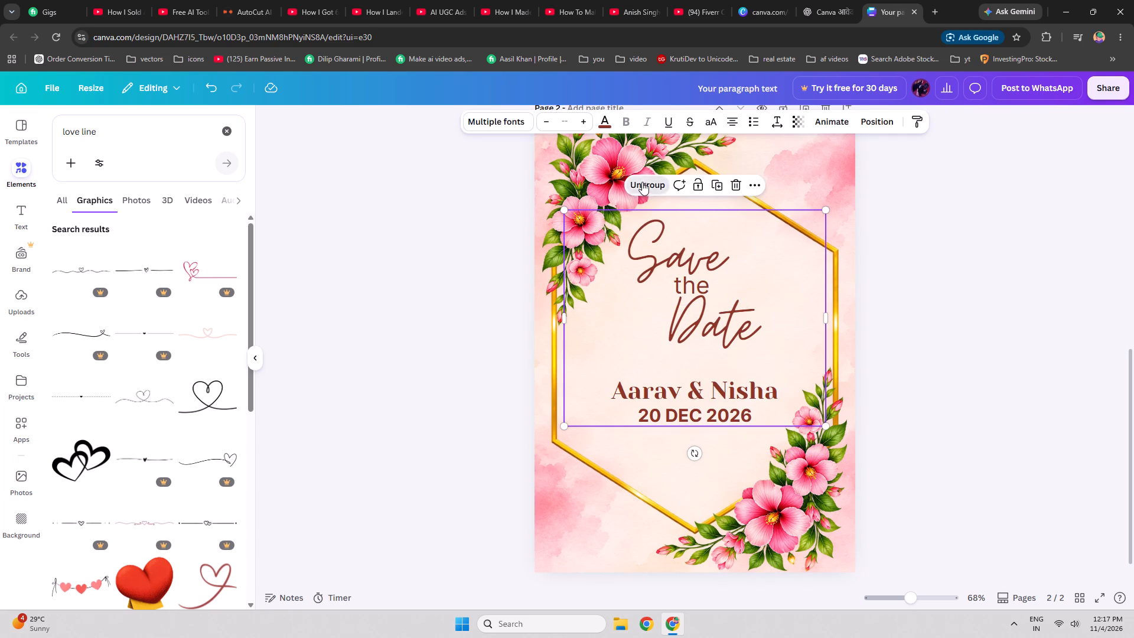
left_click(890, 310)
Group only the words "Save", "the" and "Date" into one lettering group.
left_click(697, 284)
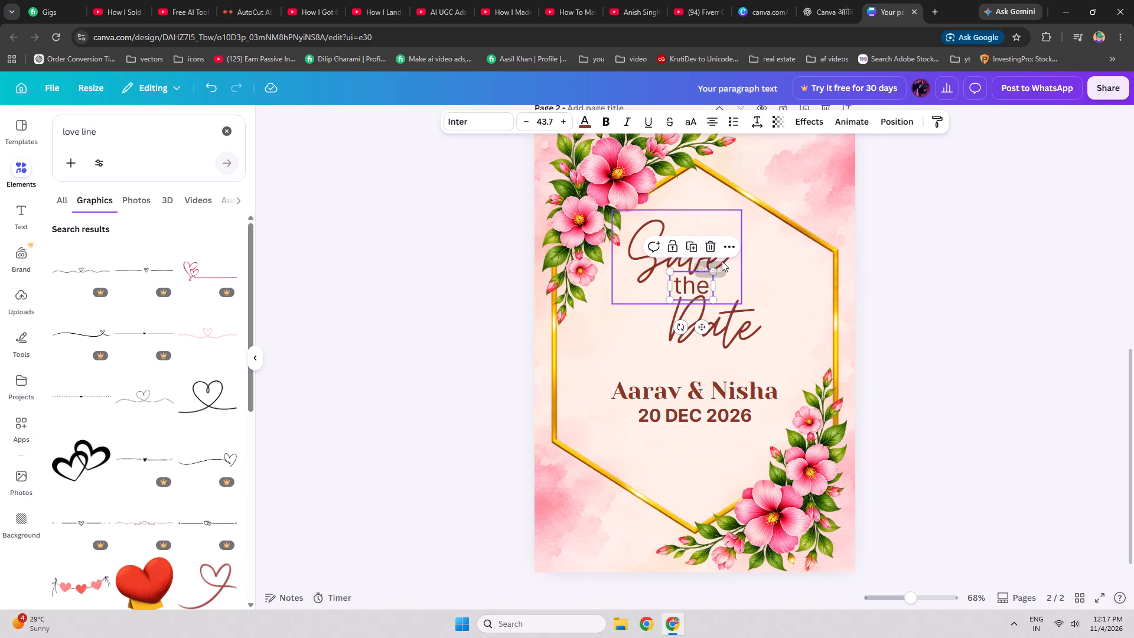
left_click(722, 262, "shift")
left_click(745, 323, "shift")
left_click(660, 182)
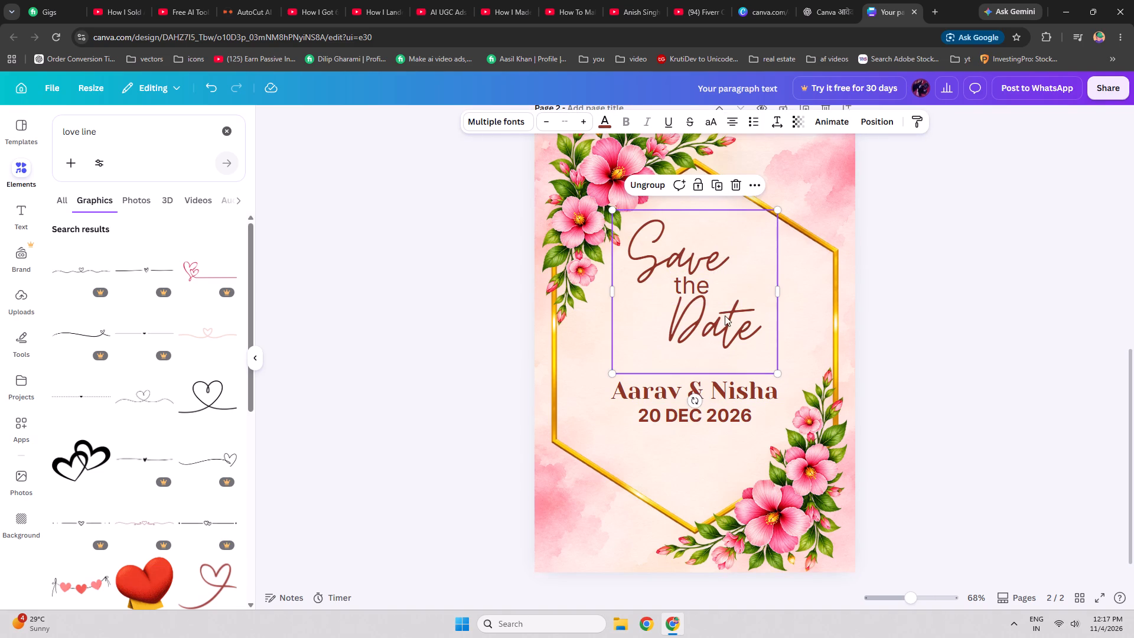
Enlarge the "Save the Date" lettering group proportionally to about 12.8 wide by 12.6 high.
left_click_drag(776, 374, 802, 405, "shift")
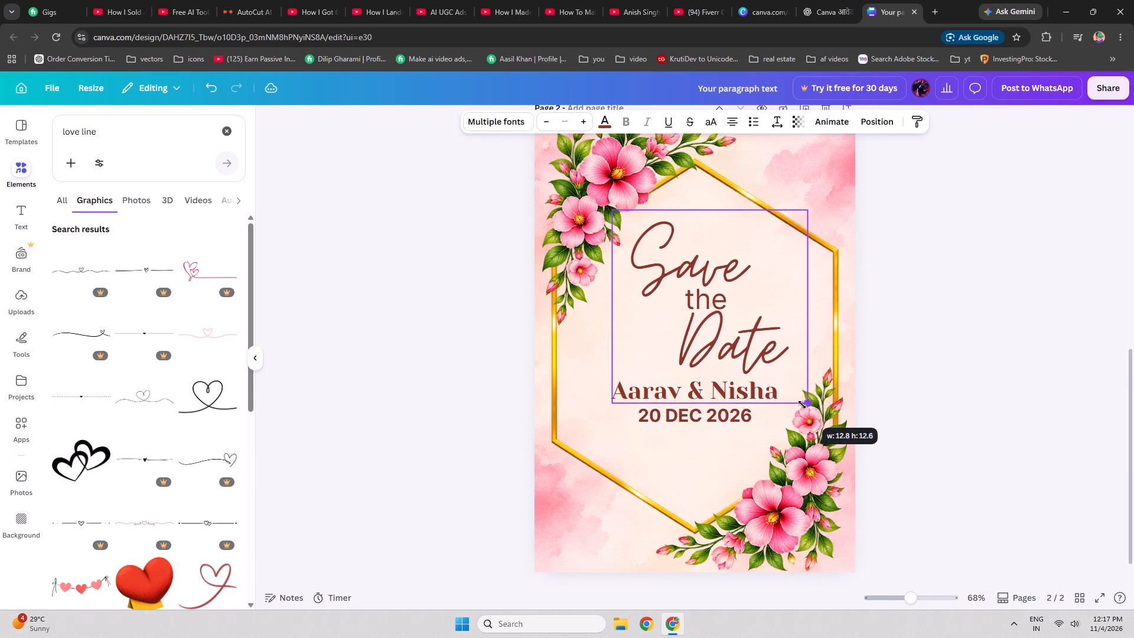
left_click_drag(802, 405, 801, 404, "shift")
left_click(915, 412)
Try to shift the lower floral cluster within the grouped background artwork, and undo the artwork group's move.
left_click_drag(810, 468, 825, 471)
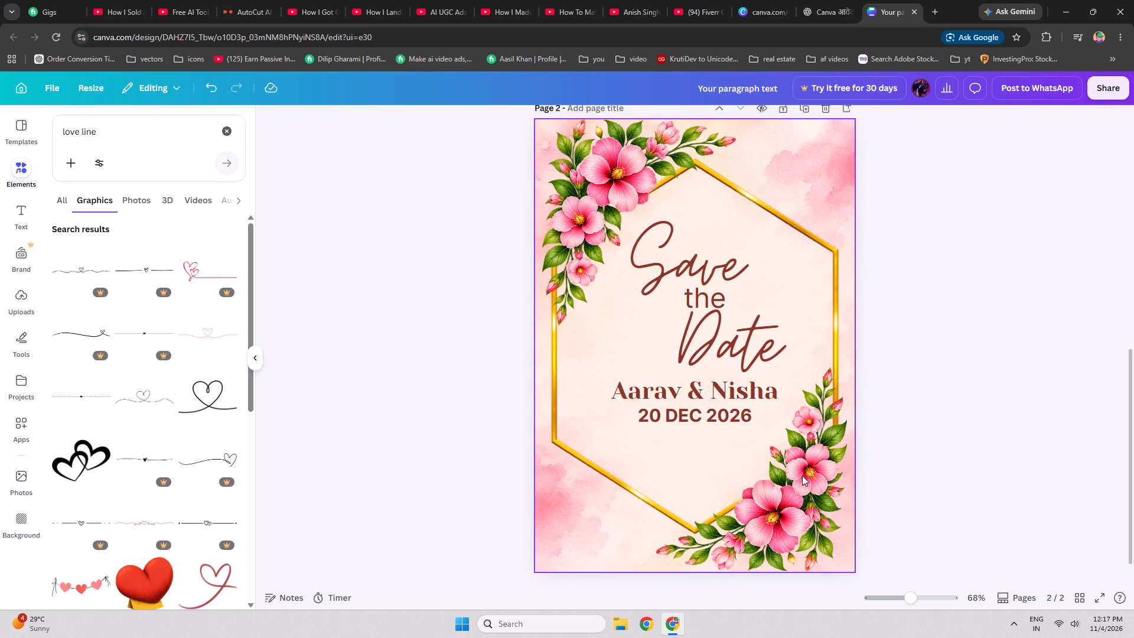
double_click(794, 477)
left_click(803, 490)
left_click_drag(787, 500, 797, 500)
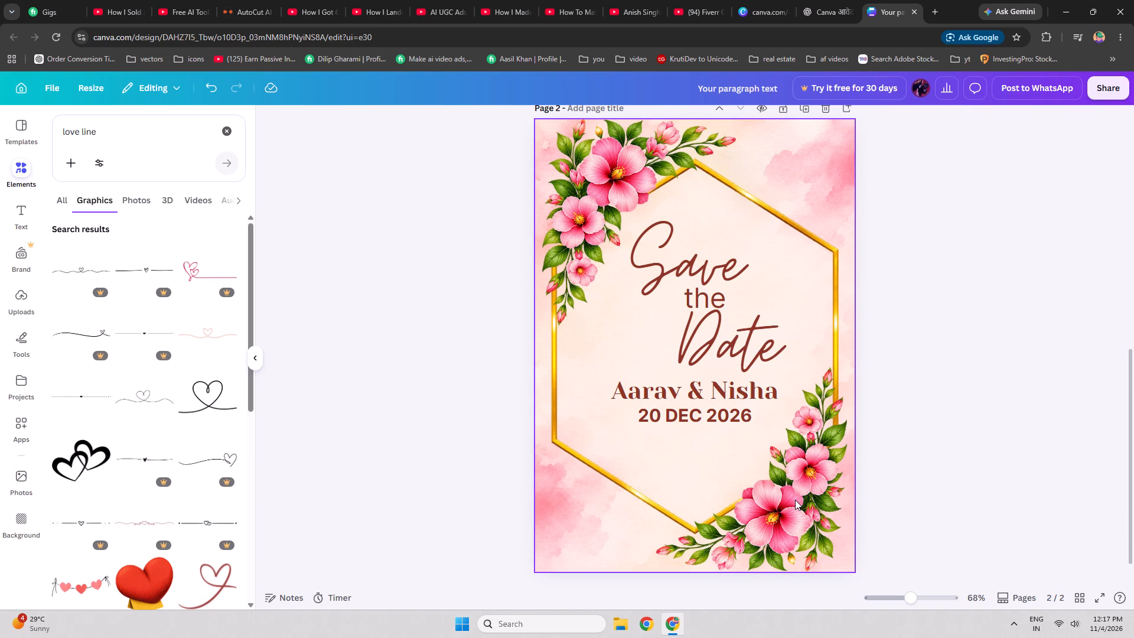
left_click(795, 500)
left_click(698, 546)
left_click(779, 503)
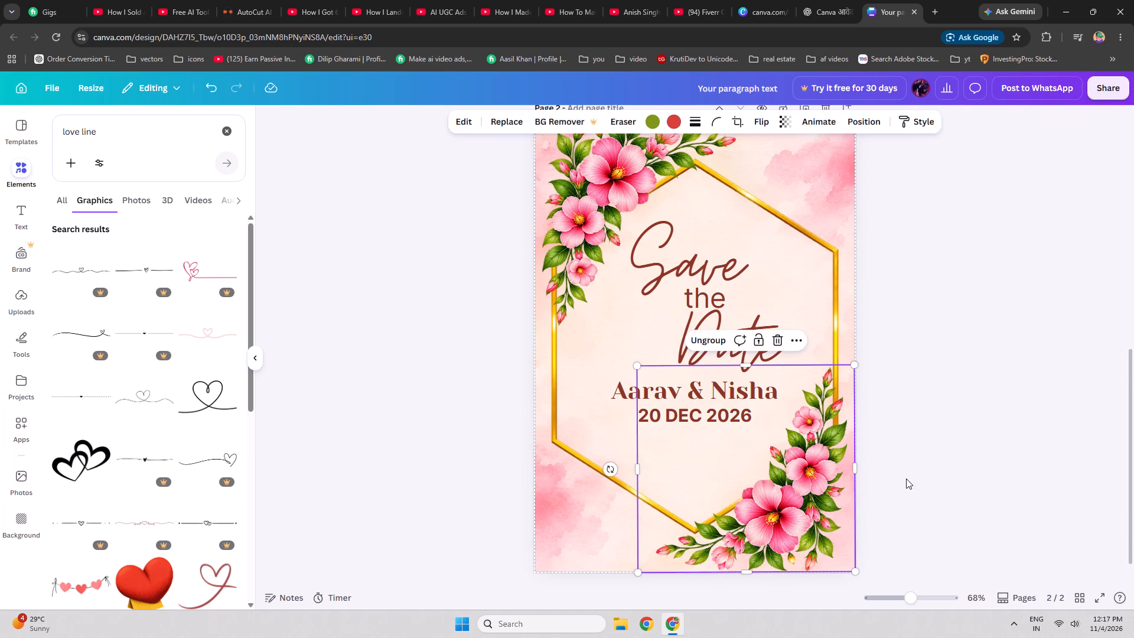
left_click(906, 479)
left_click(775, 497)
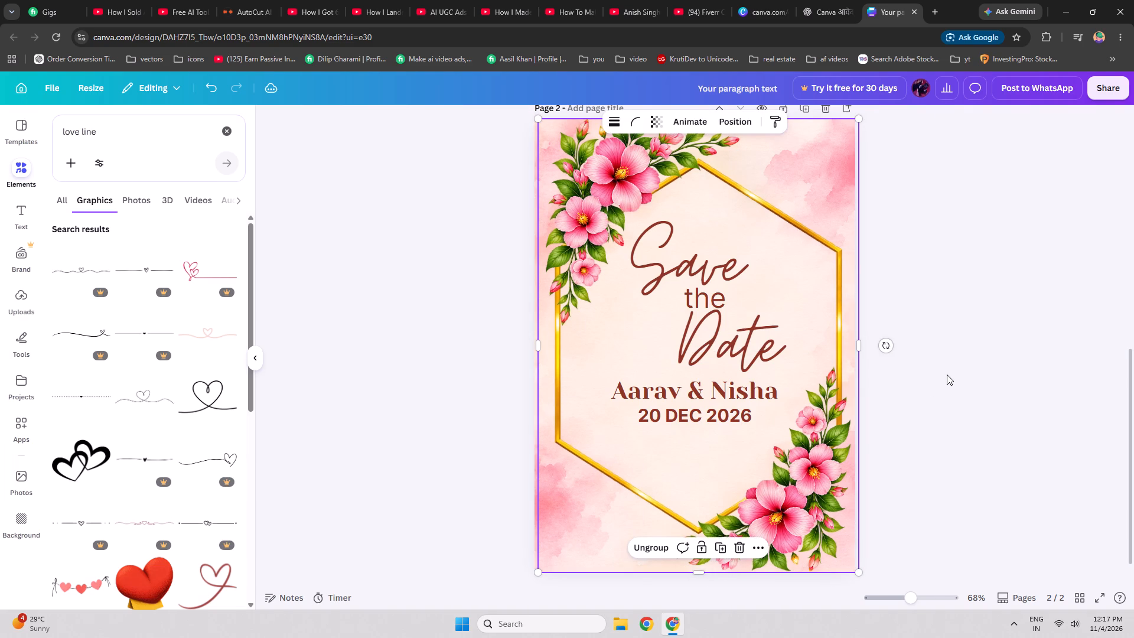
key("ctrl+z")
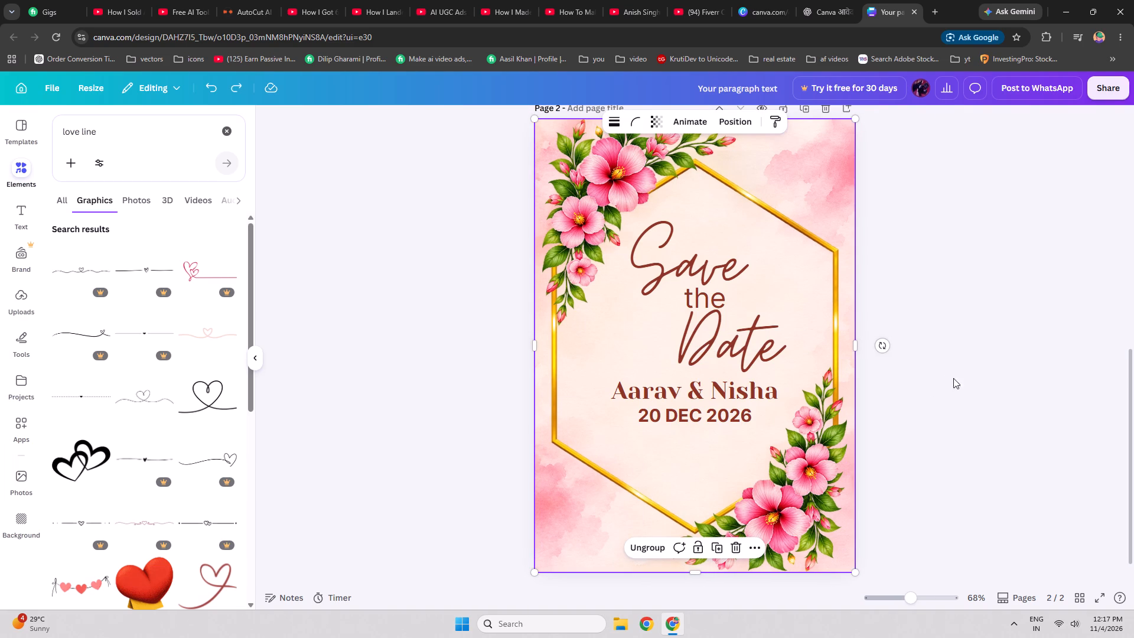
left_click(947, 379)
Ungroup the background artwork containing the gold hexagon and the two floral clusters.
left_click(826, 508)
left_click(640, 546)
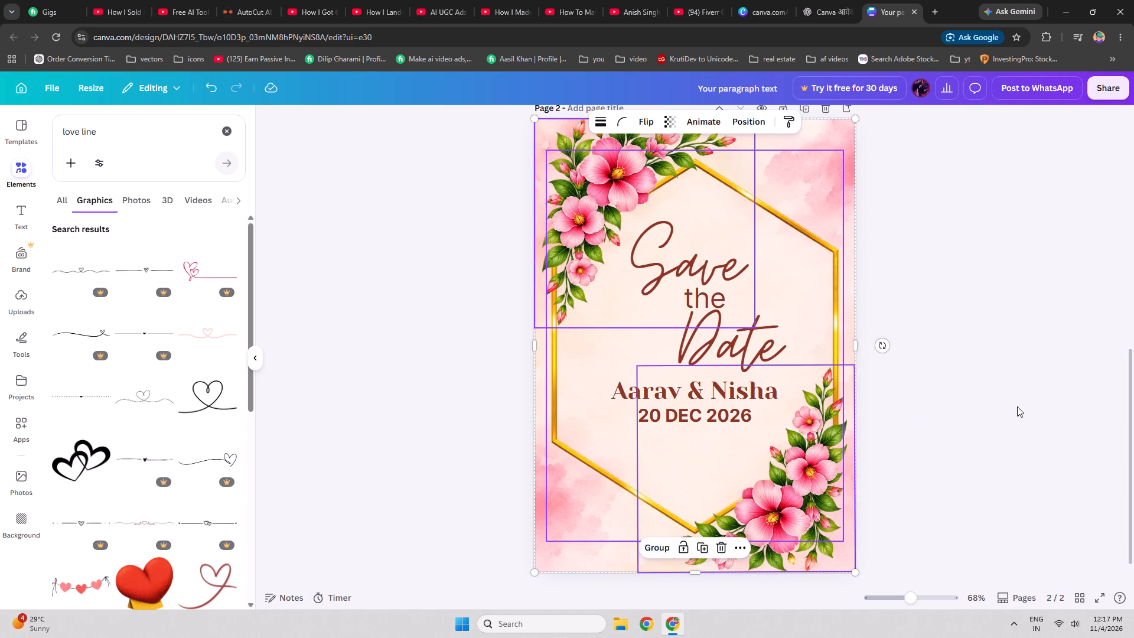
left_click(1017, 406)
Spread the floral clusters outward, nudging the lower one slightly right and the upper one slightly left past the page edges.
left_click(801, 489)
left_click_drag(797, 496, 807, 496)
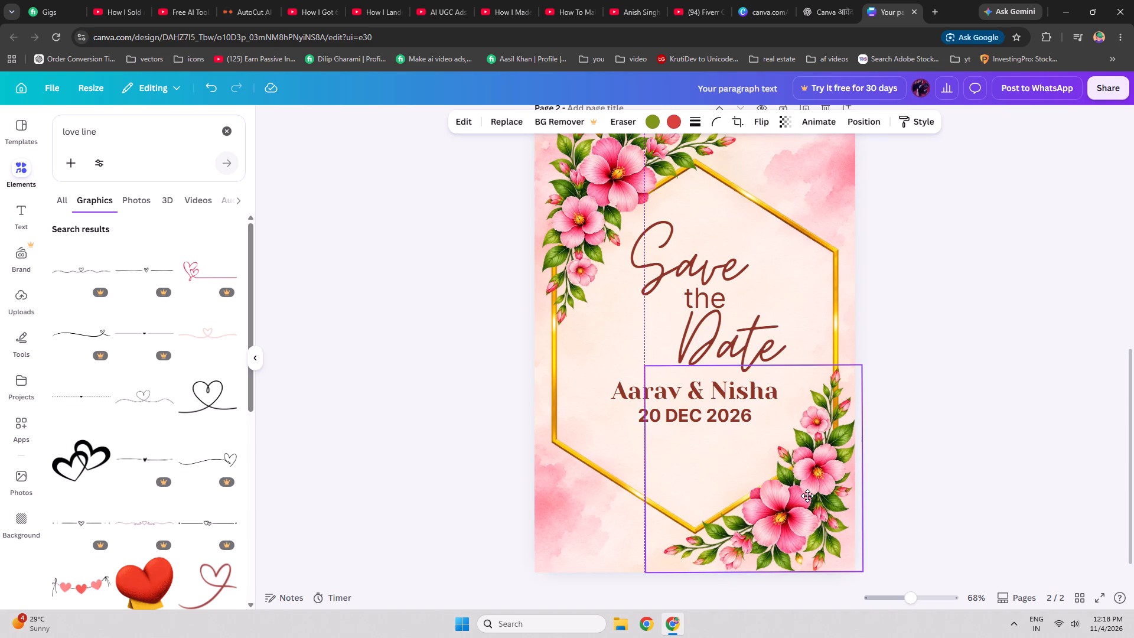
left_click_drag(807, 496, 809, 496)
left_click(811, 490)
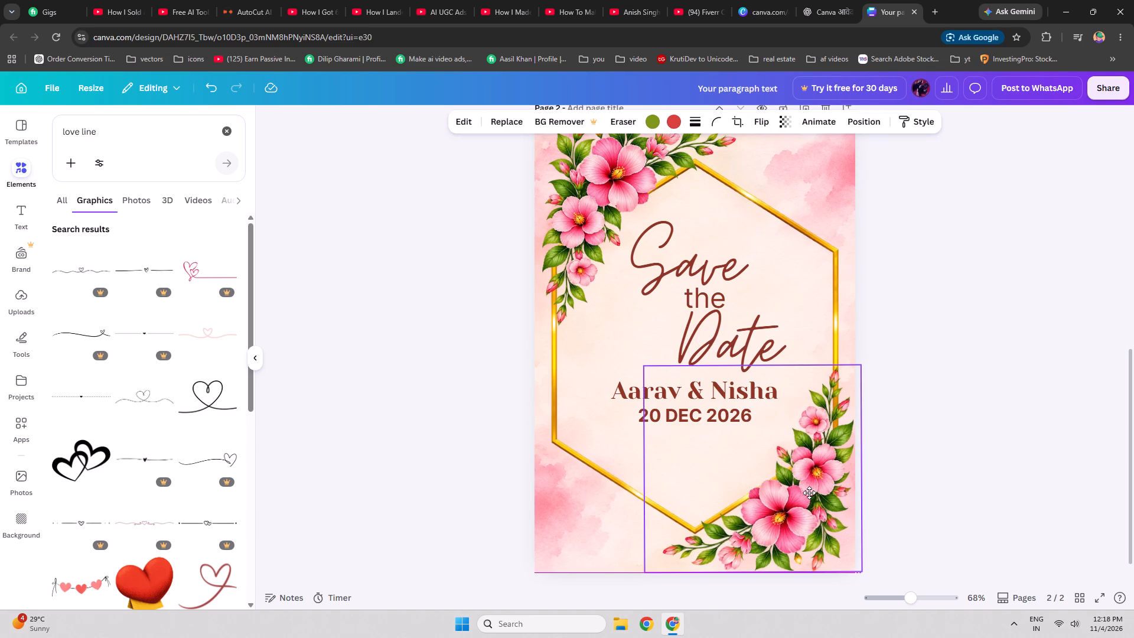
scroll(585, 248, "up", 3)
left_click_drag(598, 341, 594, 341)
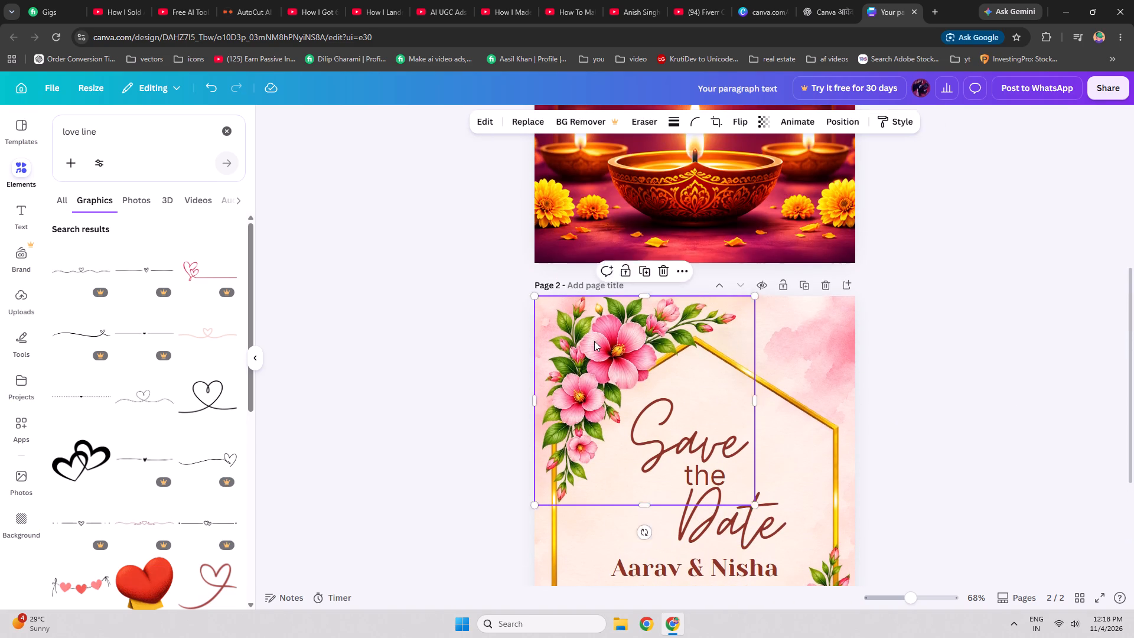
left_click_drag(594, 341, 591, 342)
left_click(950, 341)
Select the name and date lines together and move them slightly down, clear of the enlarged lettering.
scroll(946, 349, "down", 1)
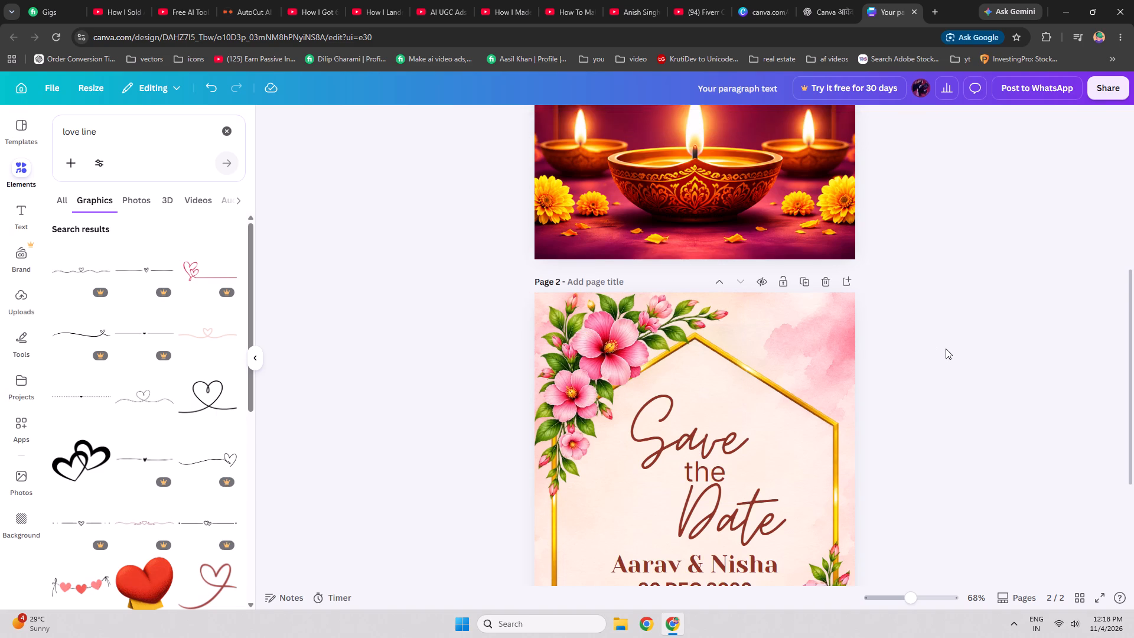
scroll(946, 349, "down", 2)
left_click(712, 415)
left_click(733, 389, "shift")
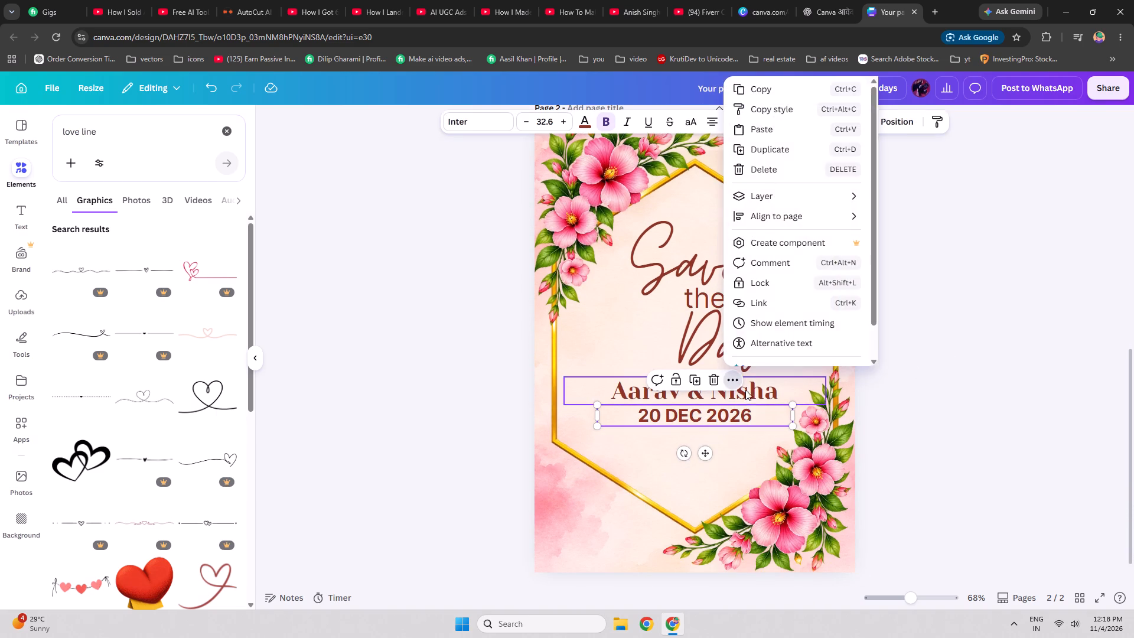
left_click(1022, 373)
left_click(755, 393)
left_click(742, 409, "shift")
left_click_drag(744, 413, 746, 423)
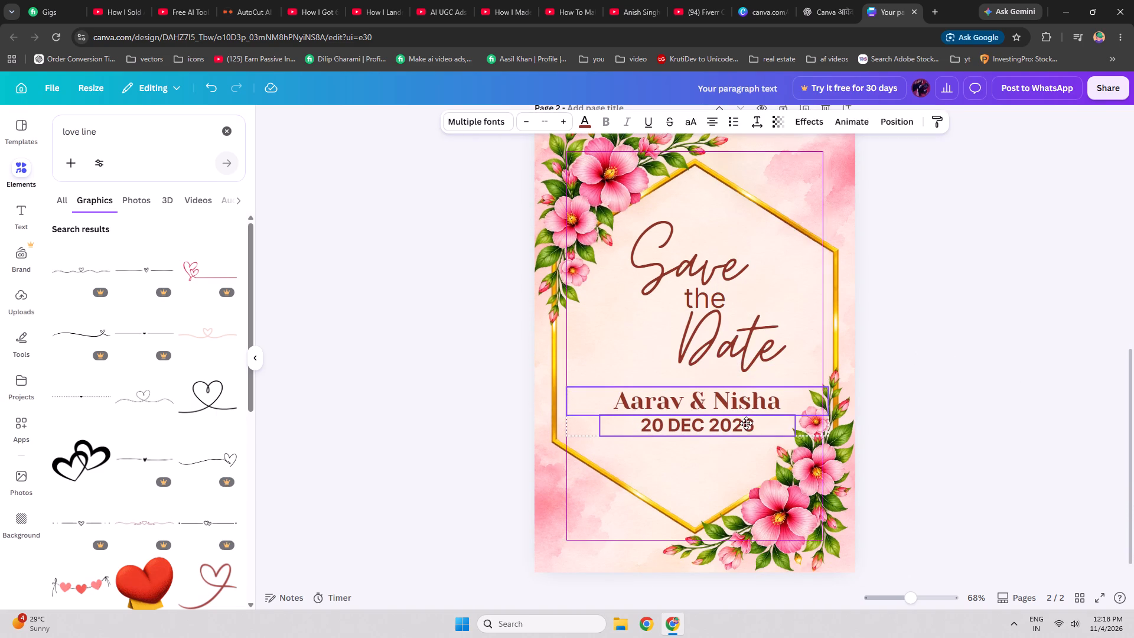
left_click_drag(746, 423, 746, 427)
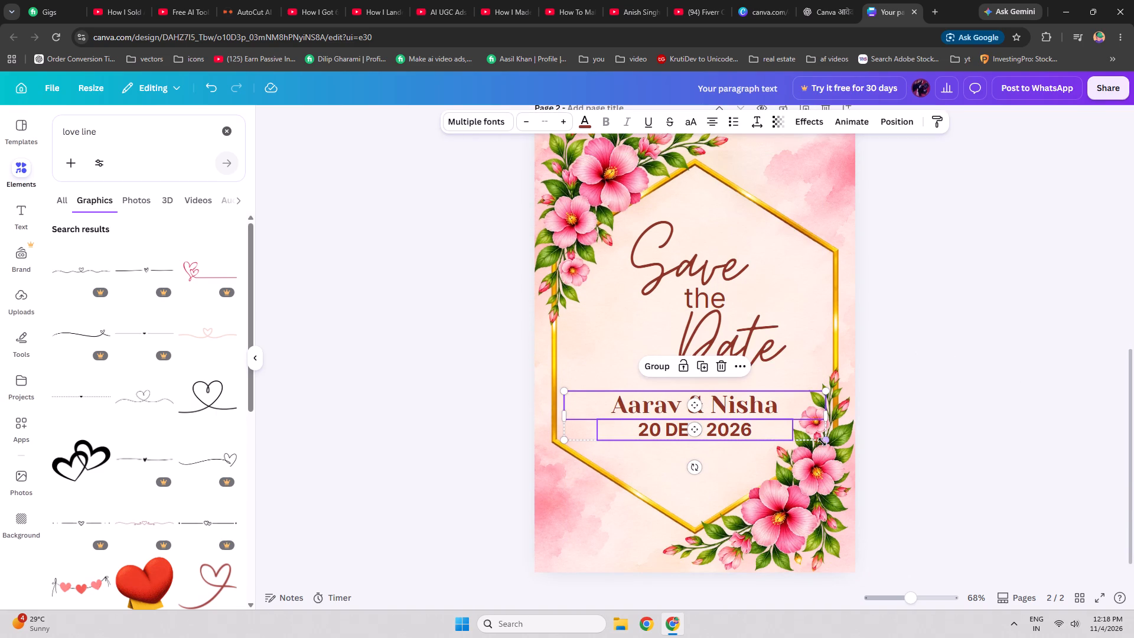
Scale the name and date lines down slightly and recentre them horizontally on the page.
left_click_drag(823, 440, 794, 430)
left_click_drag(715, 423, 732, 424)
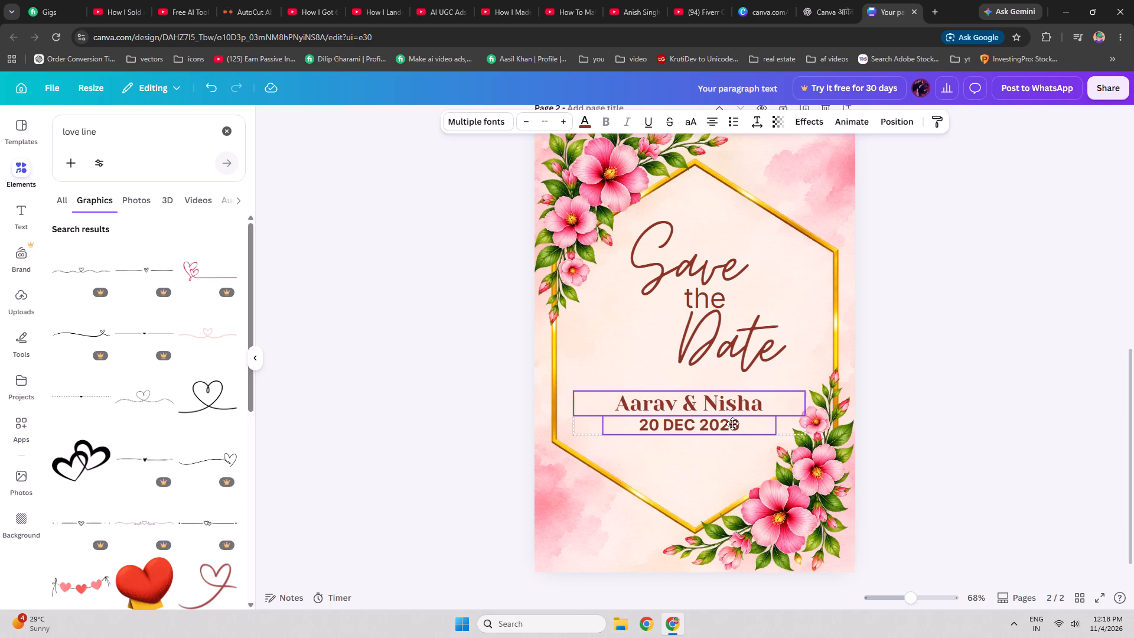
left_click_drag(732, 424, 733, 424)
left_click(968, 392)
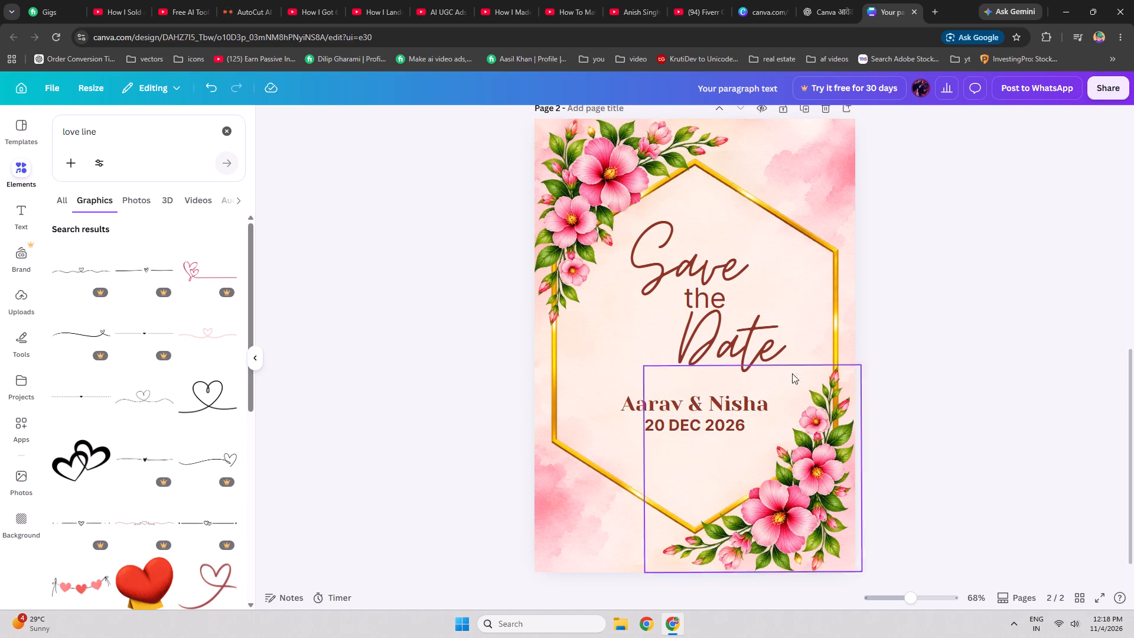
Centre the "Save the Date" lettering group horizontally on the page and lower it slightly above the names.
left_click(763, 350)
left_click_drag(761, 349, 748, 349)
left_click_drag(743, 346, 744, 353)
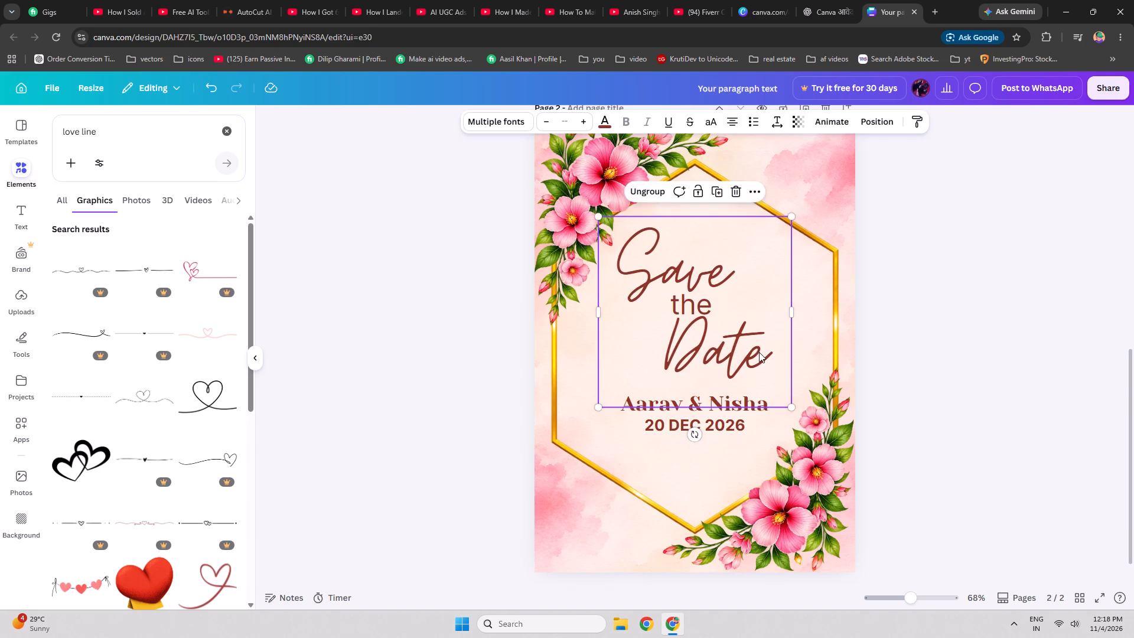
left_click(947, 358)
Save the design with the finished invitation layout.
scroll(924, 385, "down", 2, "ctrl")
scroll(844, 372, "up", 2)
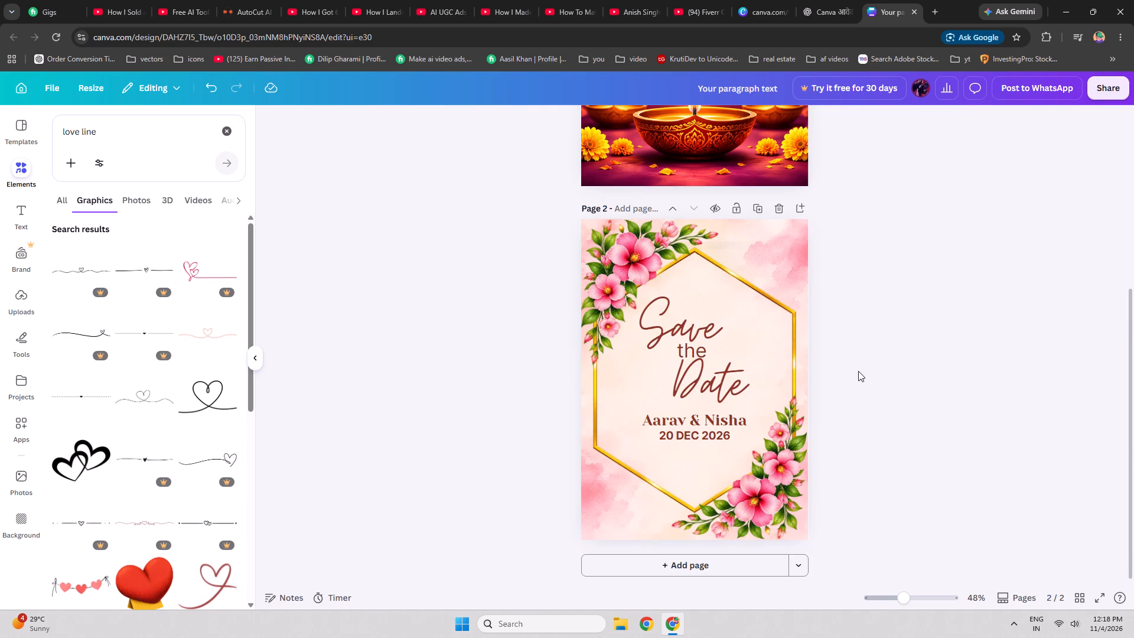
scroll(858, 371, "up", 3)
scroll(859, 370, "down", 6)
left_click(862, 367)
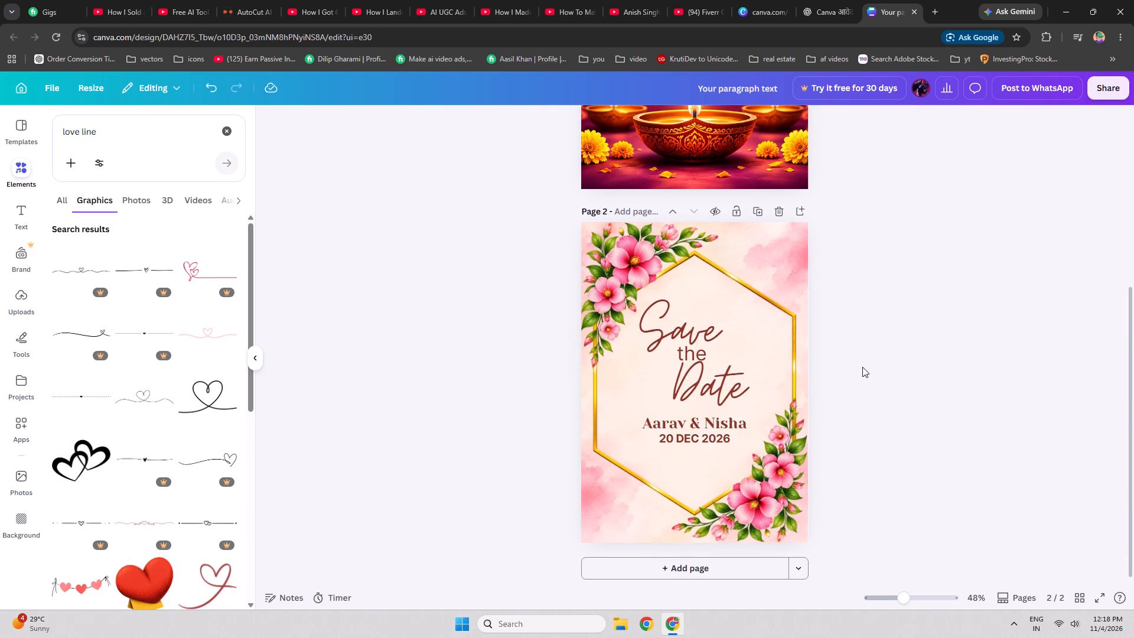
key("ctrl+s")
left_click(871, 337)
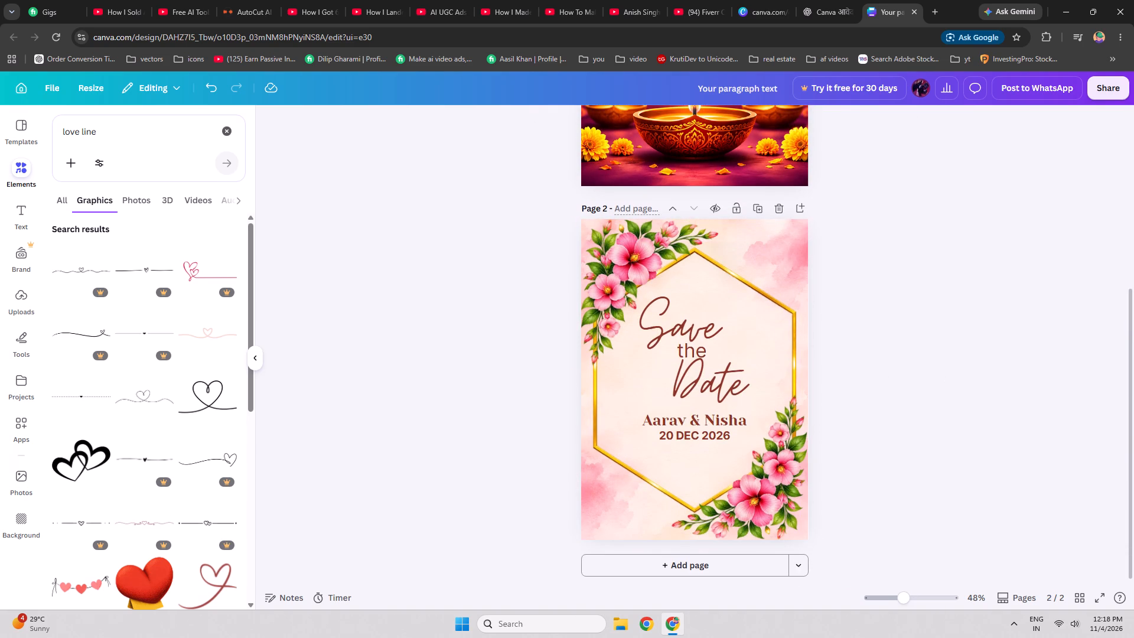
Title page 2 "Wedding invitation".
left_click(625, 209)
type("Wedding invite")
key("BackSpace")
type("atin")
key("BackSpace")
type("on")
left_click(881, 261)
Add a new blank page after the wedding invitation page.
scroll(865, 303, "down", 2)
left_click(676, 566)
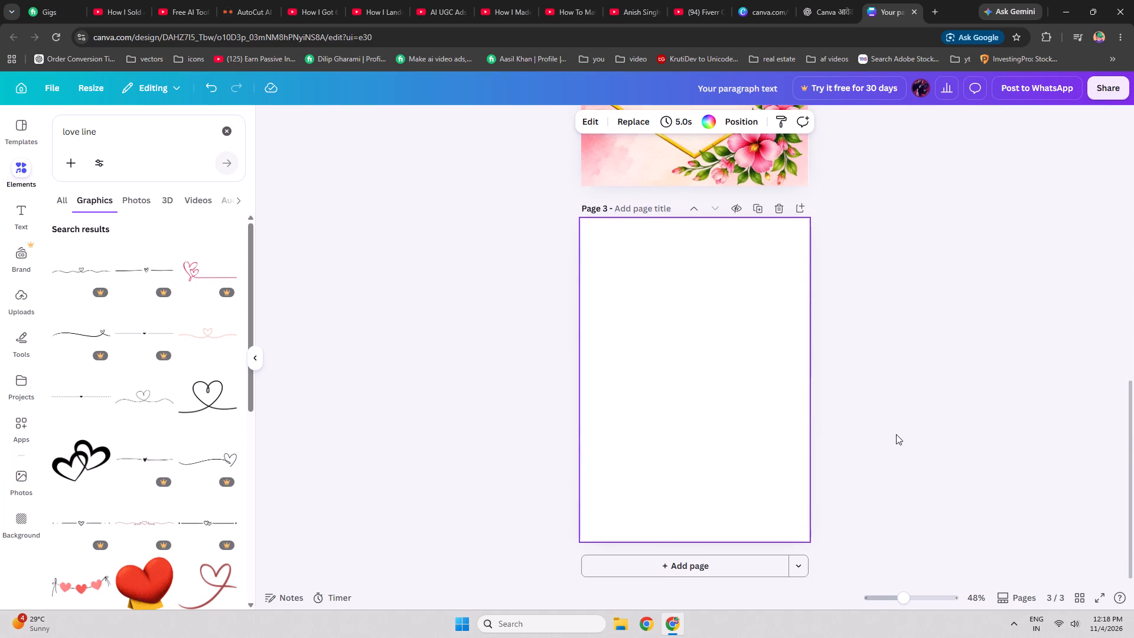